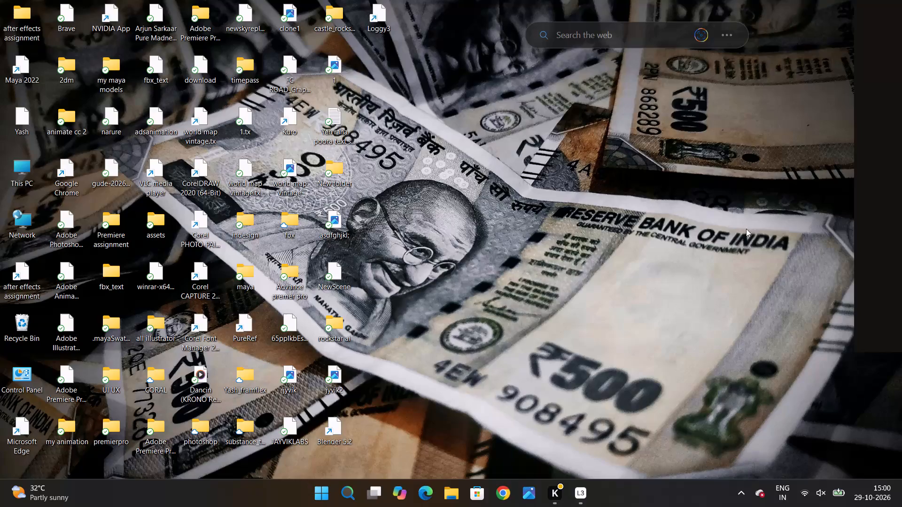
Open the ksj tech design file in Adobe XD from the UI UX folder on the desktop.
double_click(116, 378)
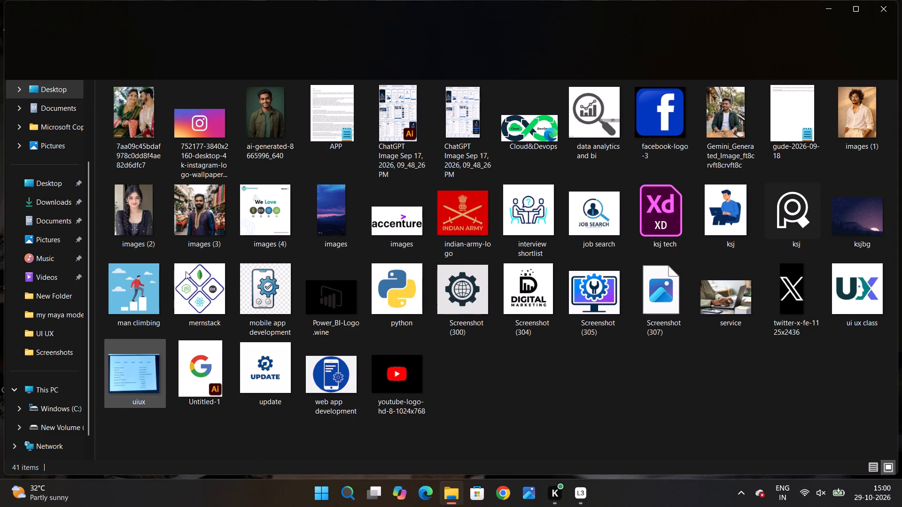
double_click(662, 224)
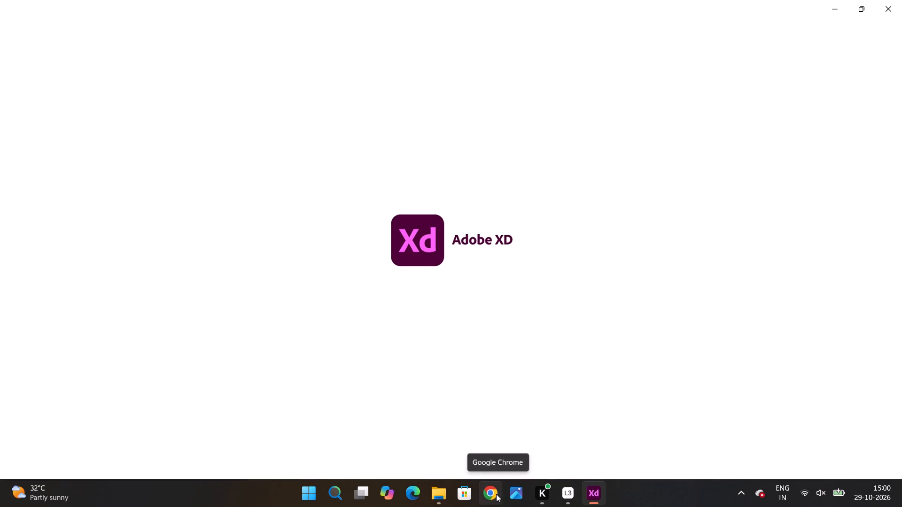
Launch Google Chrome and minimise its window to return to Adobe XD.
left_click(496, 494)
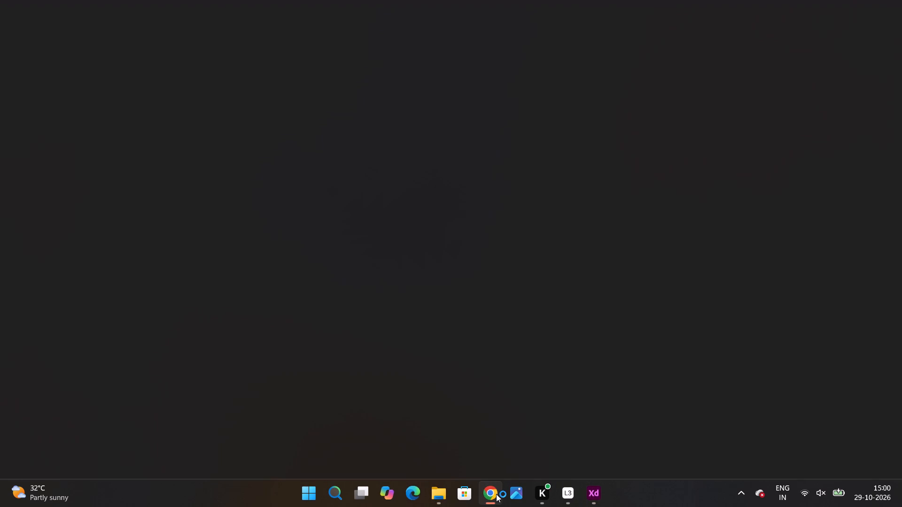
left_click(435, 227)
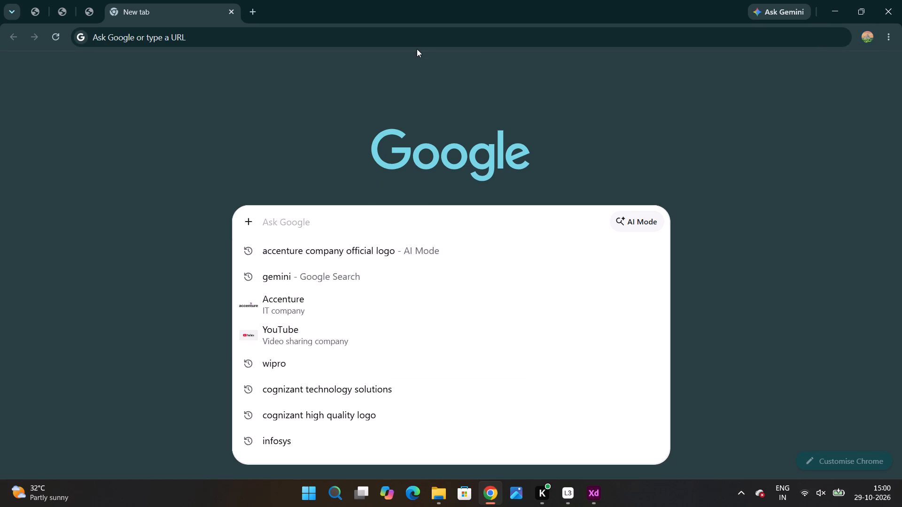
left_click(460, 0)
left_click(838, 9)
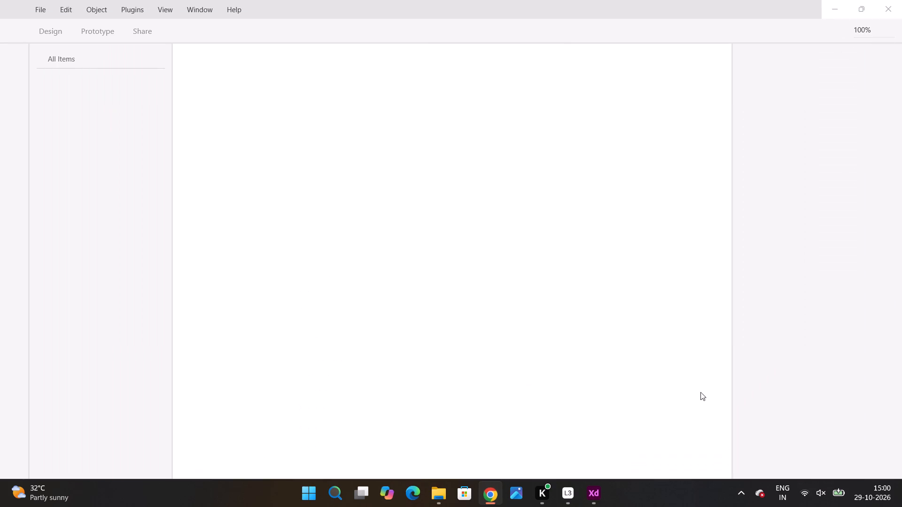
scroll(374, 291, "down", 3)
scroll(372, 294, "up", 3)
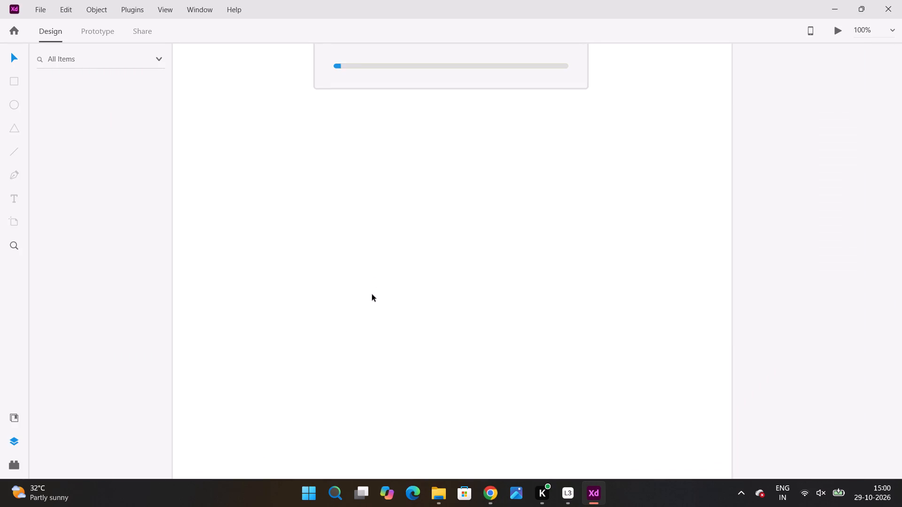
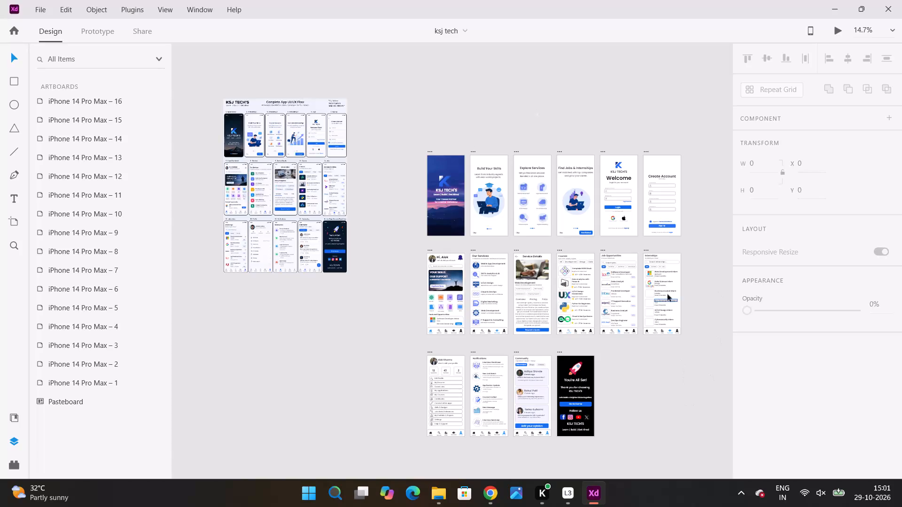
Copy the company name text "Deloitte" from the Business Analyst Intern listing on the internships artboard.
scroll(667, 291, "up", 4, "alt")
scroll(627, 310, "down", 5)
scroll(651, 280, "up", 2, "alt")
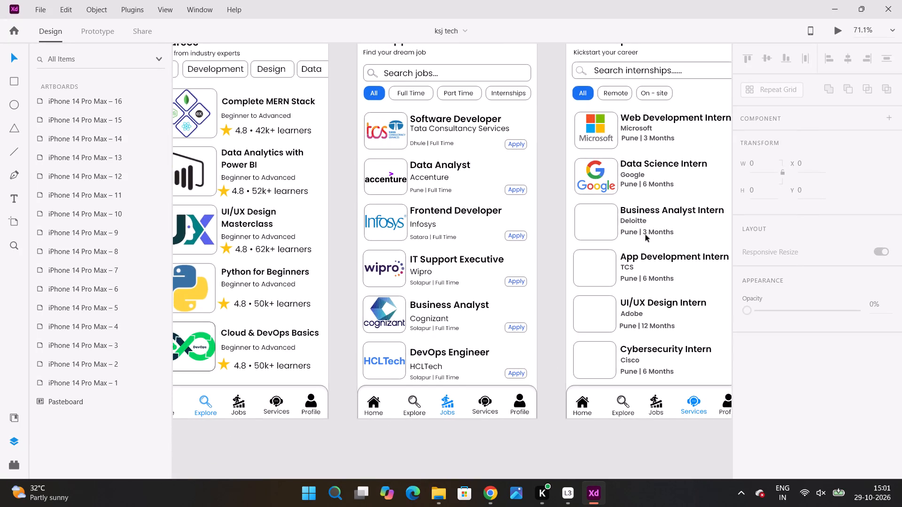
scroll(645, 223, "up", 3, "alt")
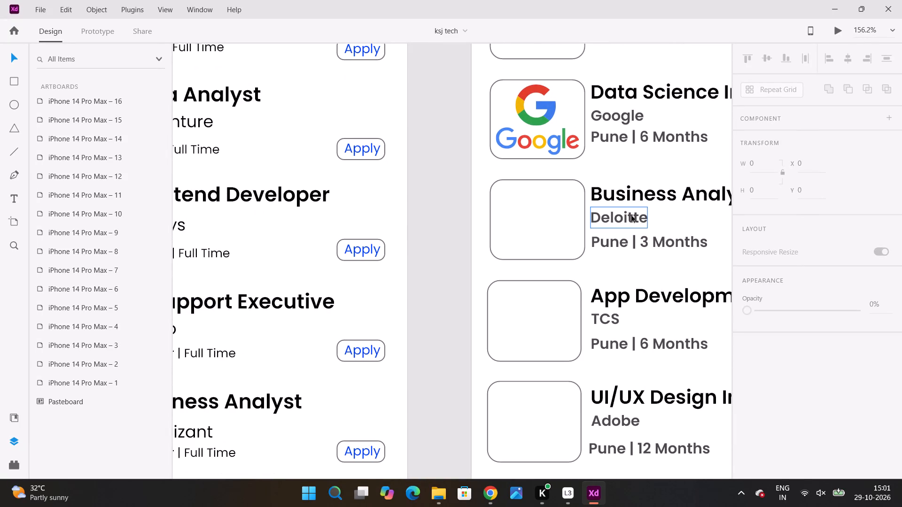
double_click(631, 215)
key("ctrl+c")
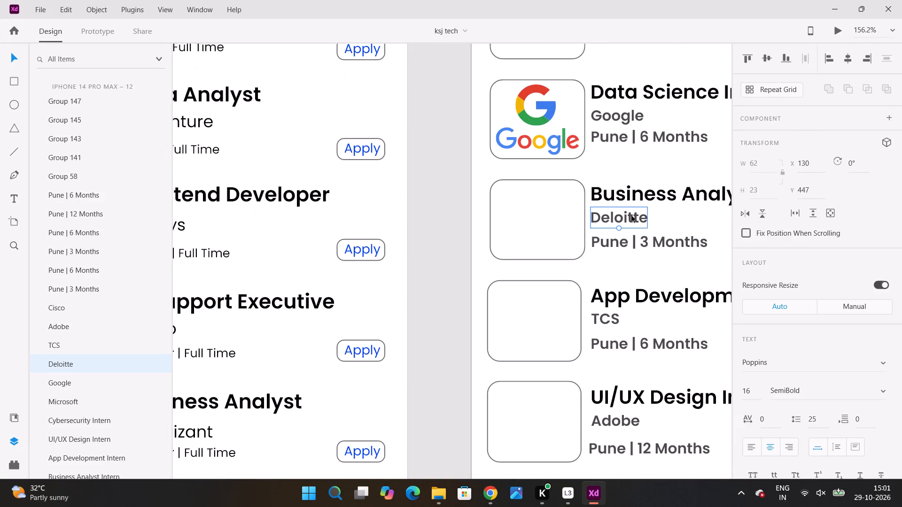
double_click(623, 217)
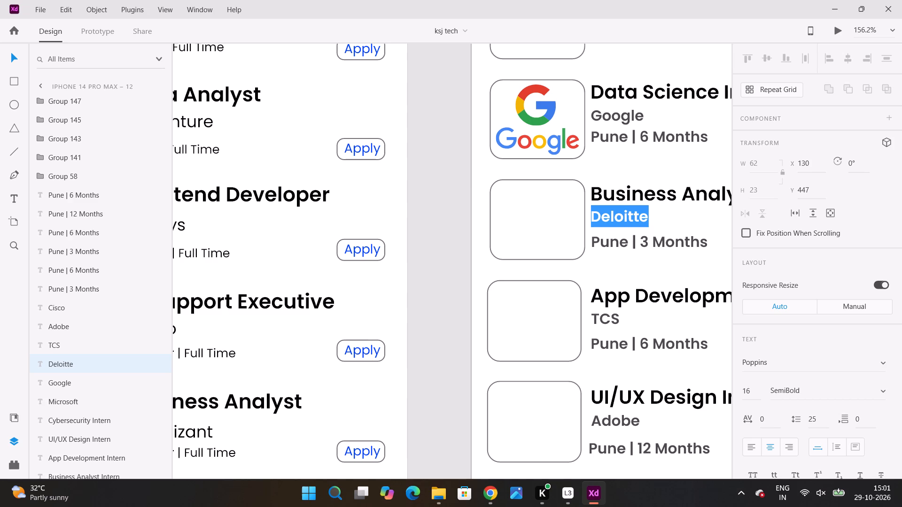
key("ctrl+c")
key("ctrl+c")
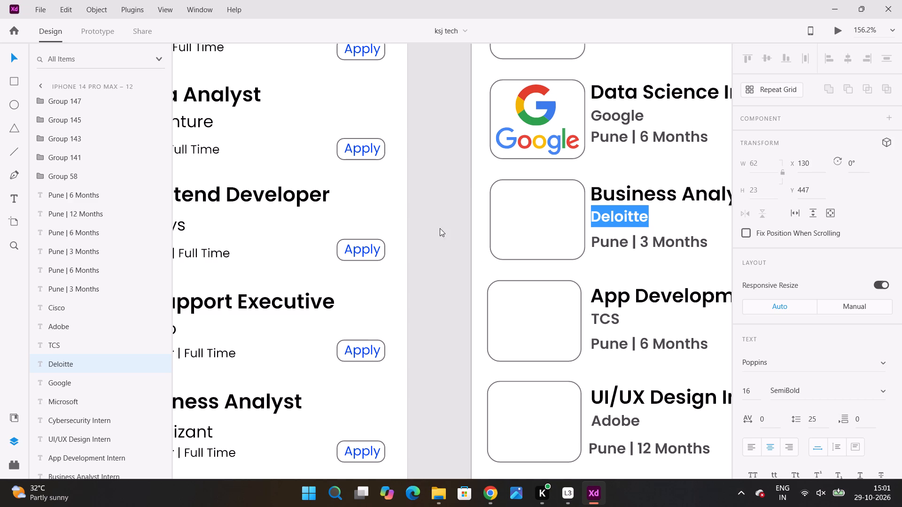
Switch to Google Chrome, search for "Deloitte real official logo" and browse the image results.
left_click(440, 228)
left_click(482, 491)
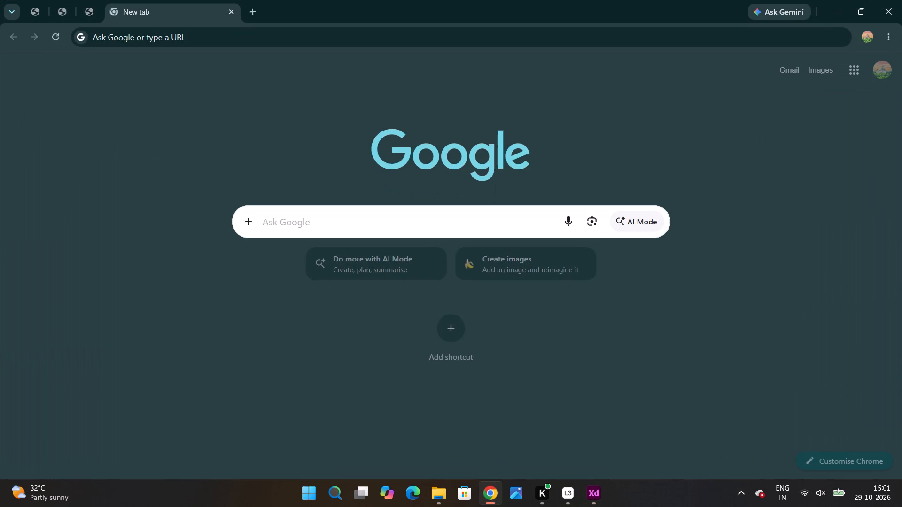
key("ctrl+v")
key("space")
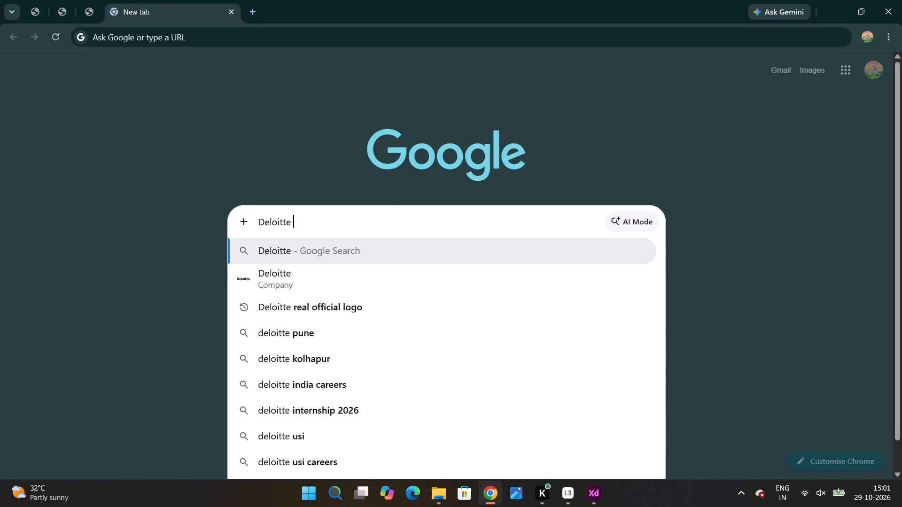
left_click(387, 280)
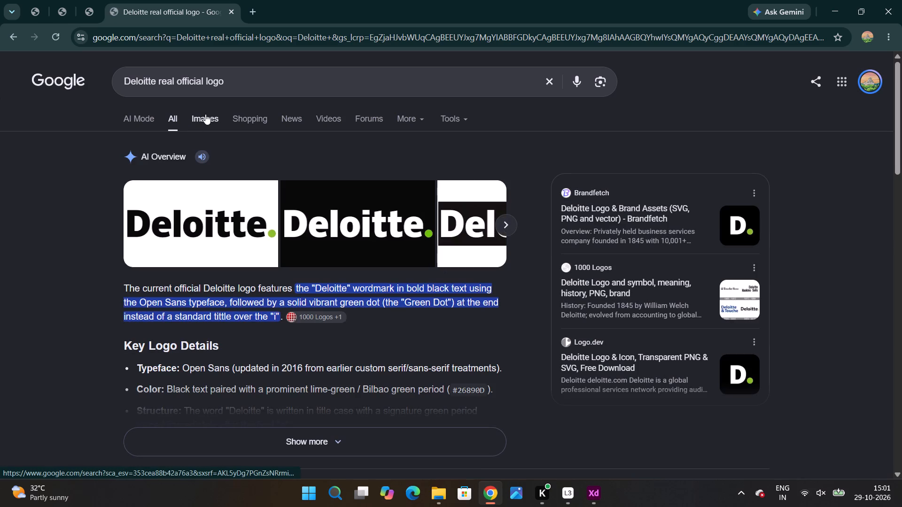
left_click(196, 115)
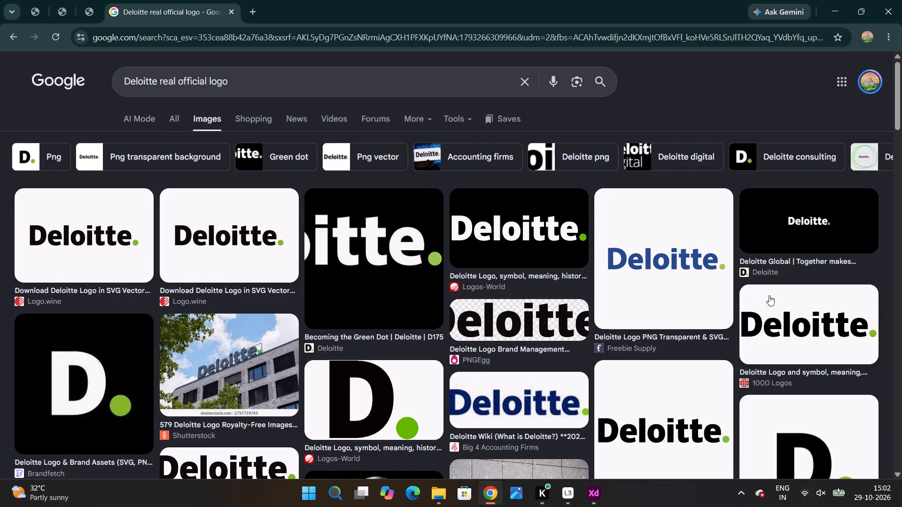
scroll(295, 295, "down", 1)
scroll(285, 293, "up", 3)
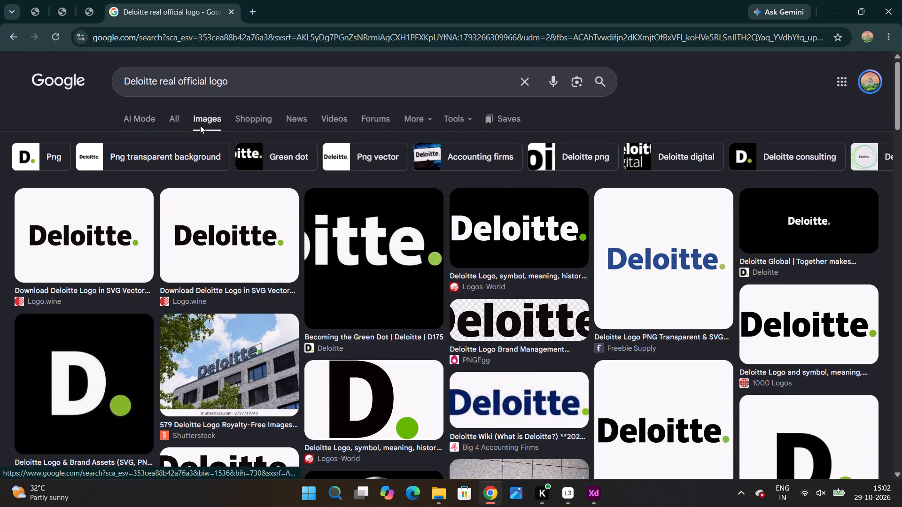
scroll(299, 298, "down", 5)
scroll(331, 294, "up", 6)
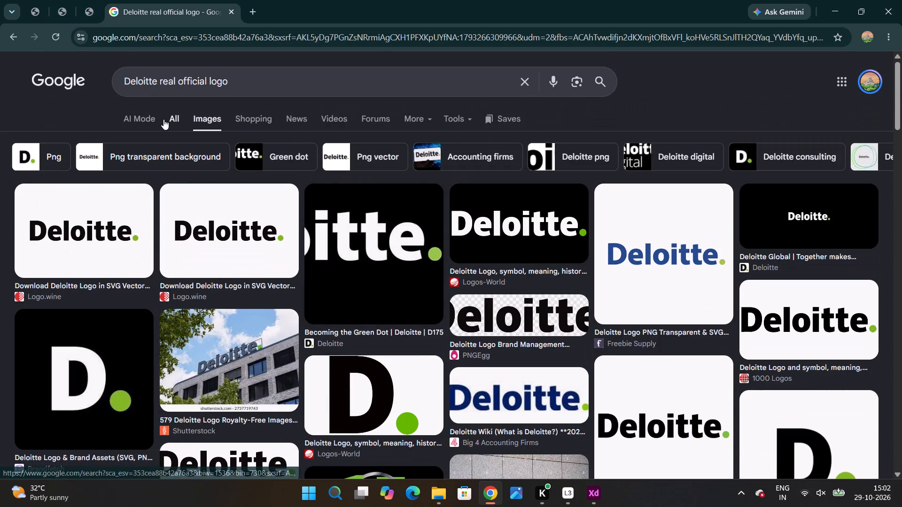
Return to all results and shorten the Google query to "Deloitte".
left_click(166, 116)
left_click(281, 83)
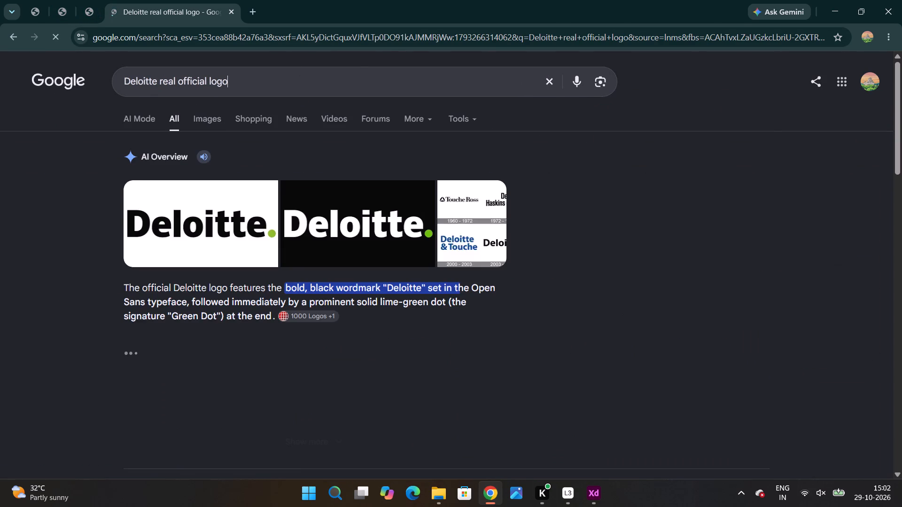
key("BackSpace")
key("BackSpace")
key("BackSpace")
key("BackSpace")
key("BackSpace")
key("BackSpace")
key("BackSpace")
key("BackSpace")
key("BackSpace")
key("BackSpace")
key("BackSpace")
key("BackSpace")
key("BackSpace")
key("BackSpace")
key("BackSpace")
key("BackSpace")
key("BackSpace")
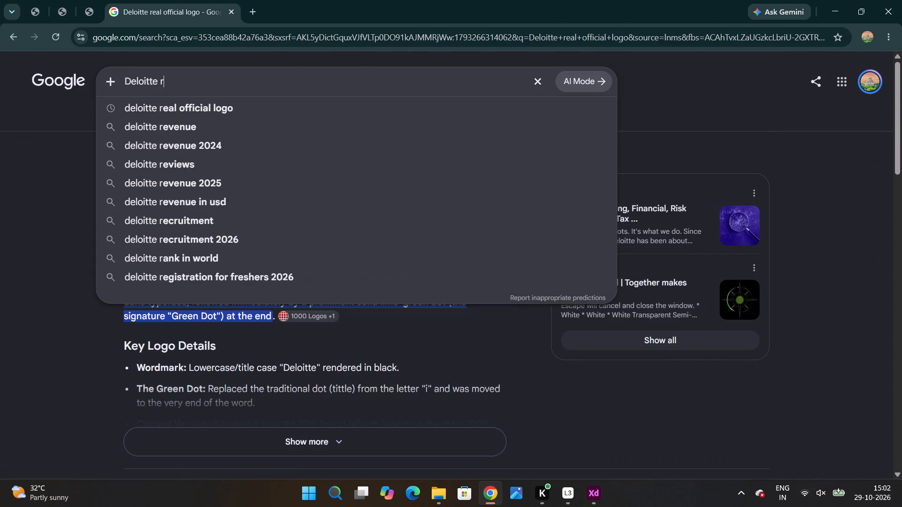
key("BackSpace")
key("Return")
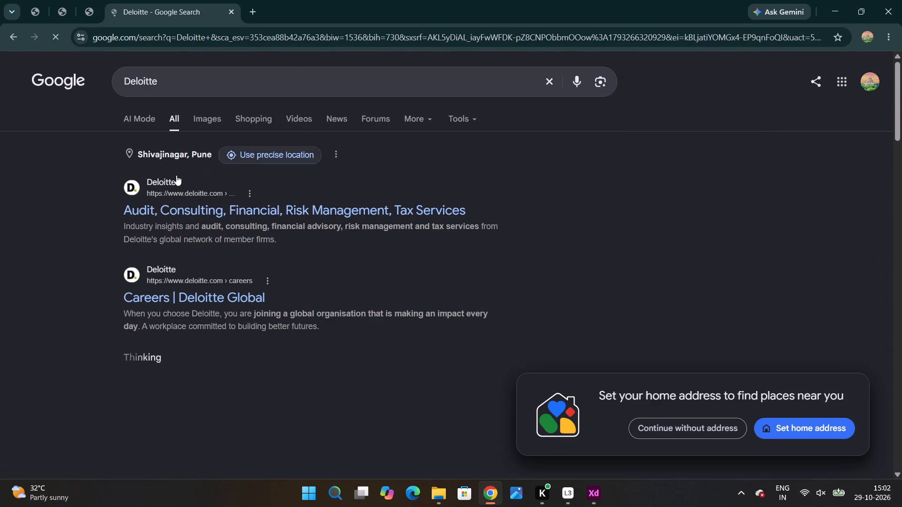
Open Deloitte's official website from the results, rejecting optional cookies, and copy the header logo image.
left_click(124, 204)
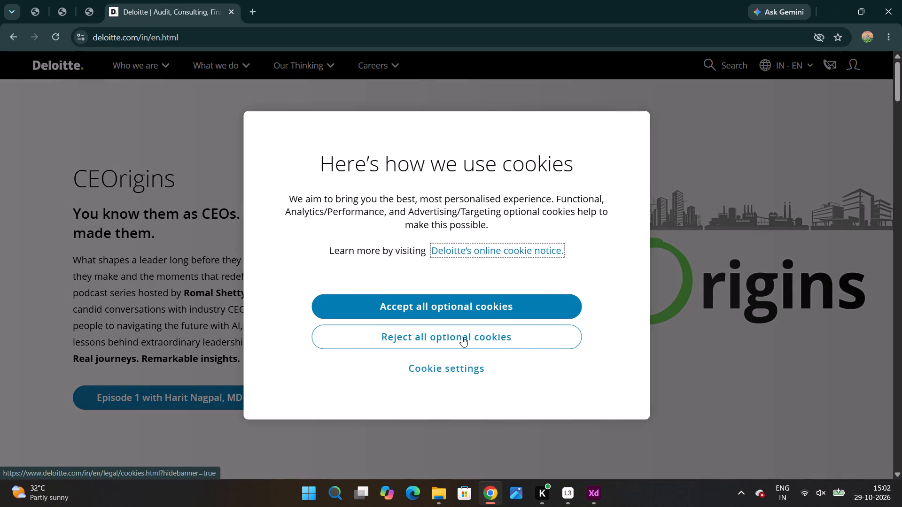
left_click(544, 336)
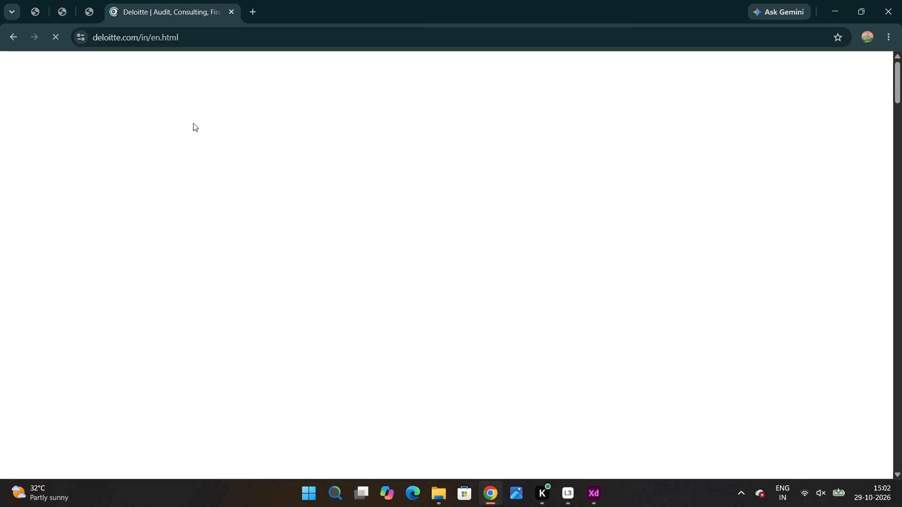
left_click(44, 61)
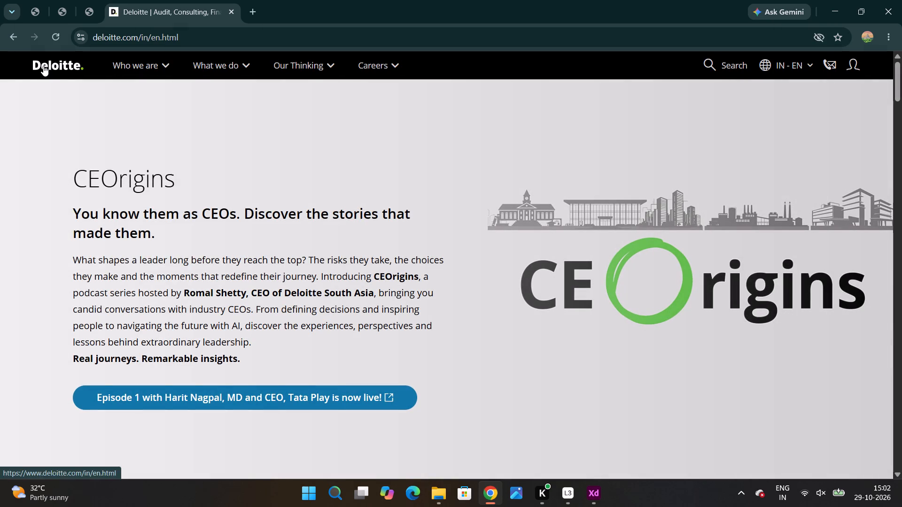
right_click(43, 66)
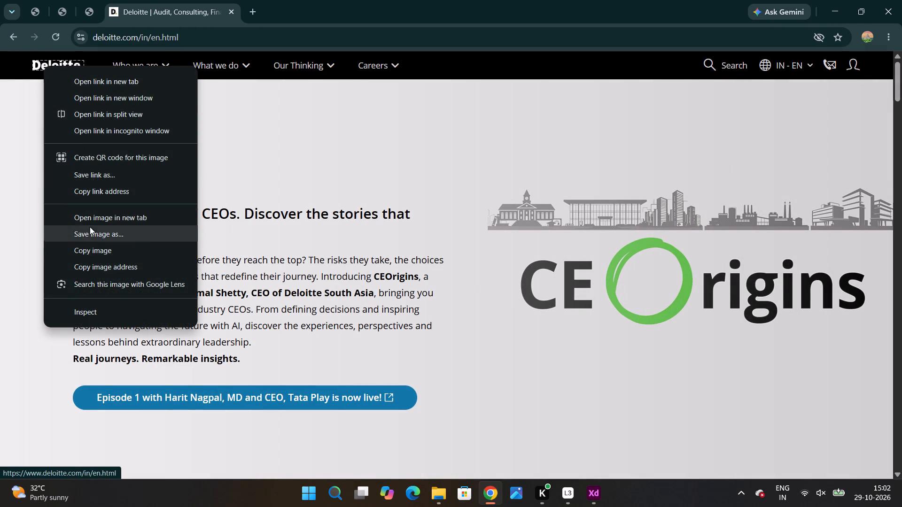
left_click(90, 246)
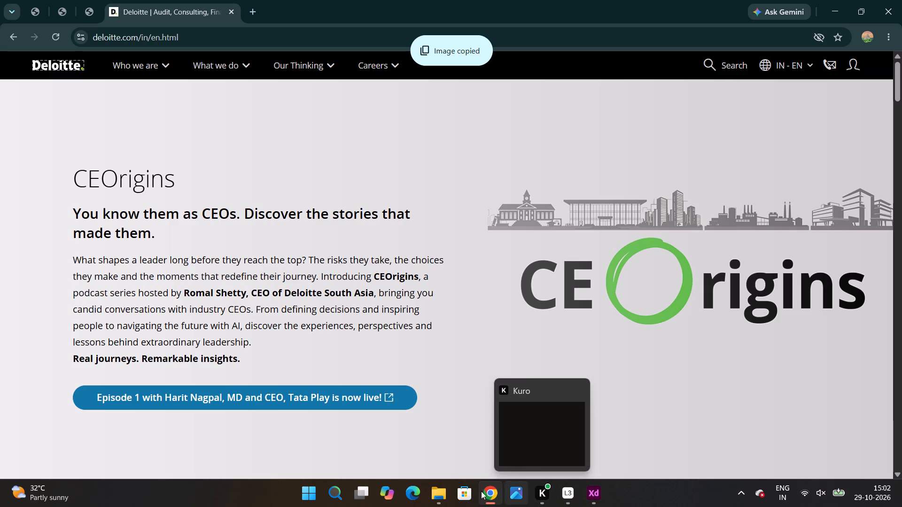
Launch Adobe Illustrator 2025 from the recent Windows searches.
left_click(339, 494)
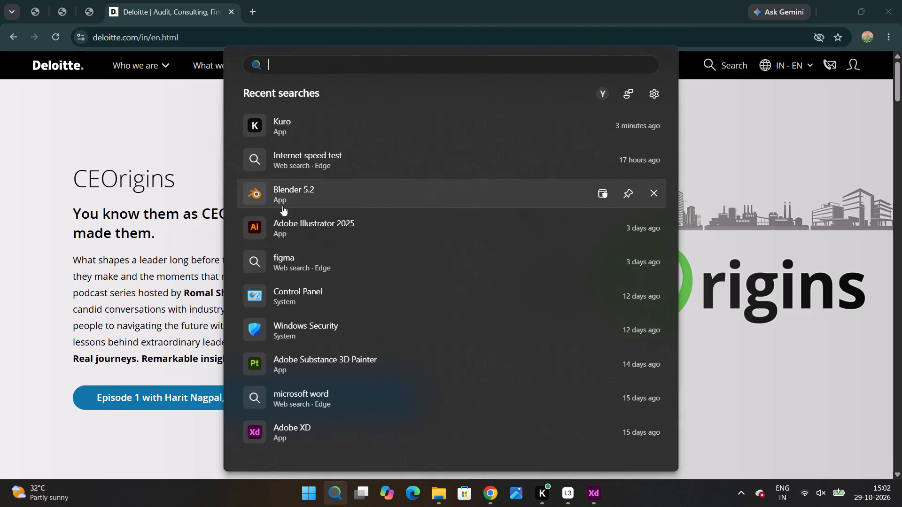
double_click(295, 243)
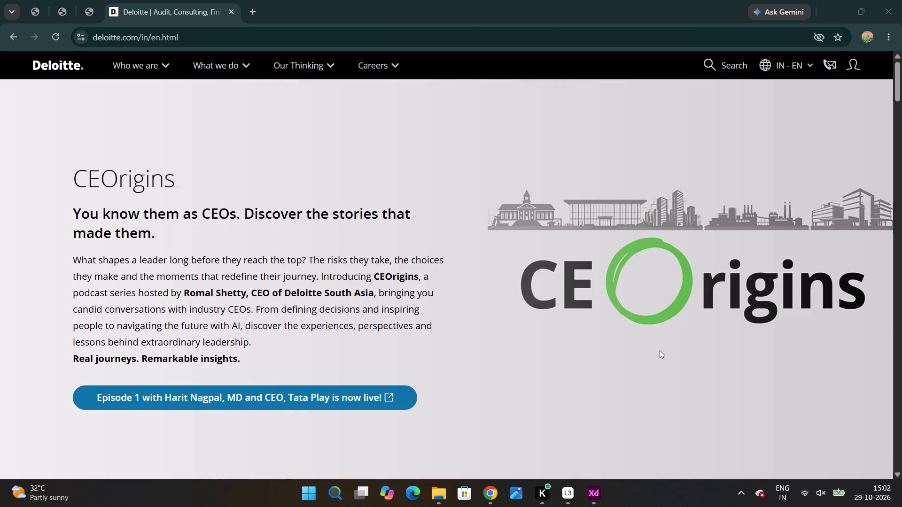
left_click(268, 222)
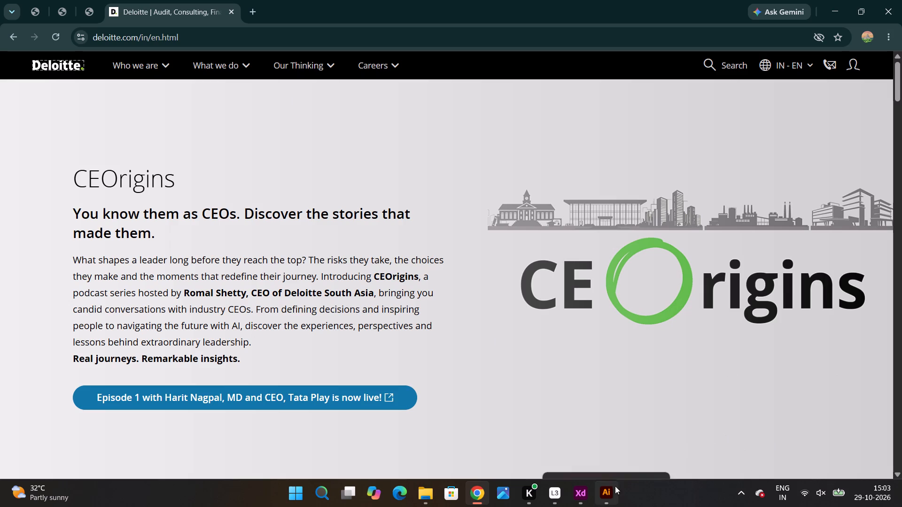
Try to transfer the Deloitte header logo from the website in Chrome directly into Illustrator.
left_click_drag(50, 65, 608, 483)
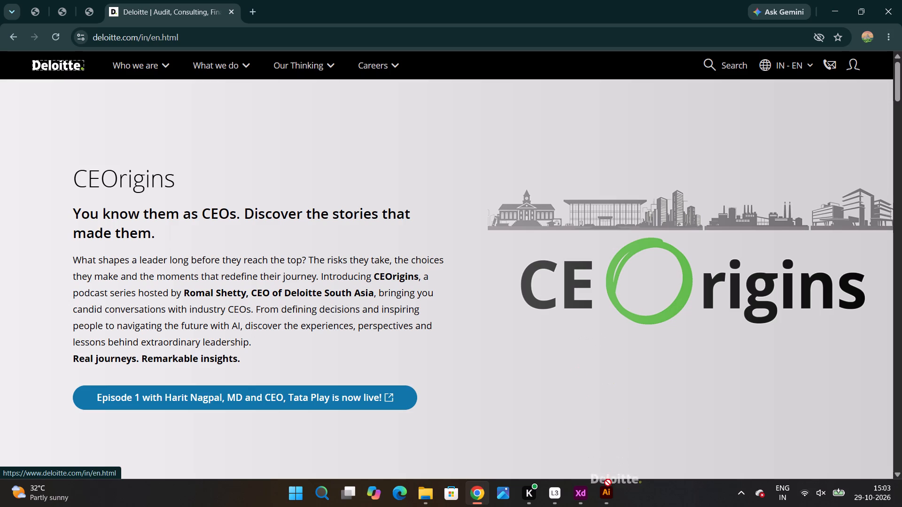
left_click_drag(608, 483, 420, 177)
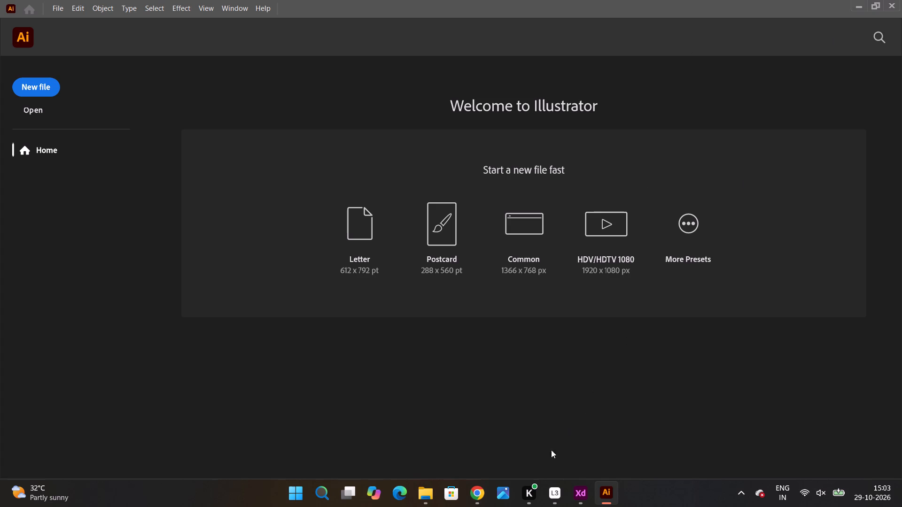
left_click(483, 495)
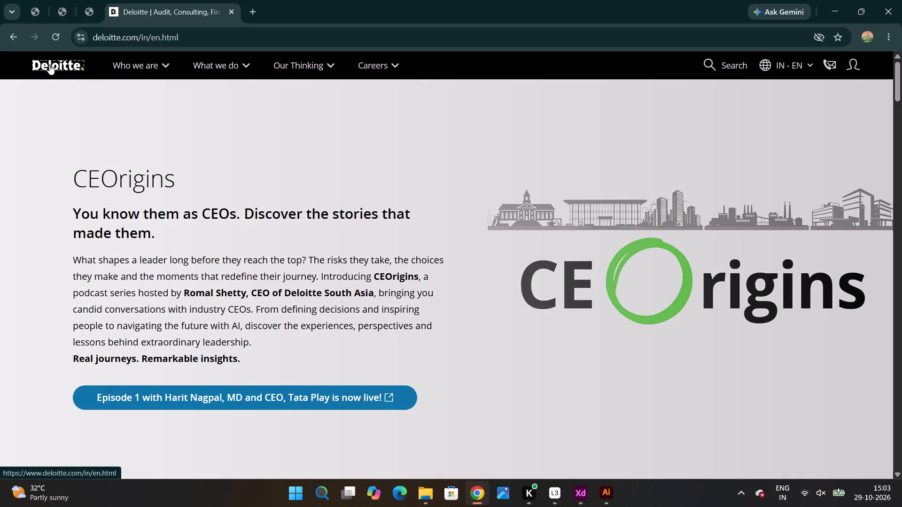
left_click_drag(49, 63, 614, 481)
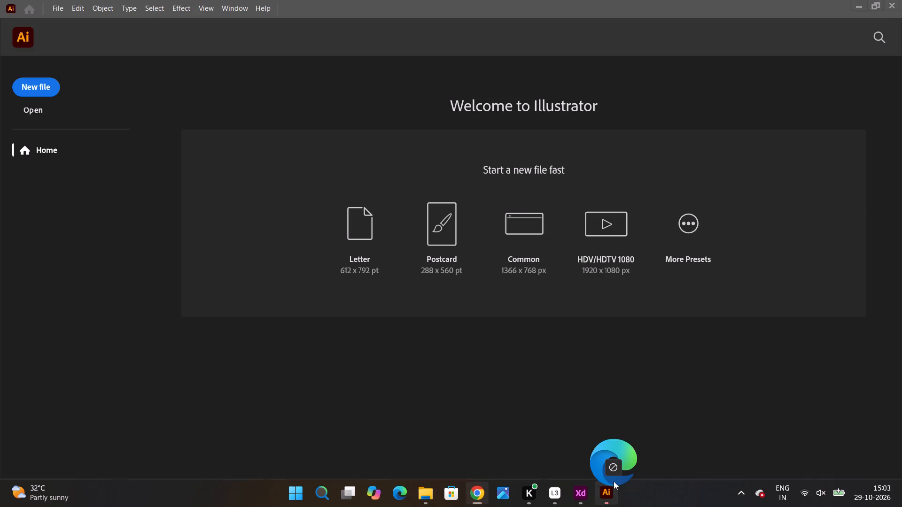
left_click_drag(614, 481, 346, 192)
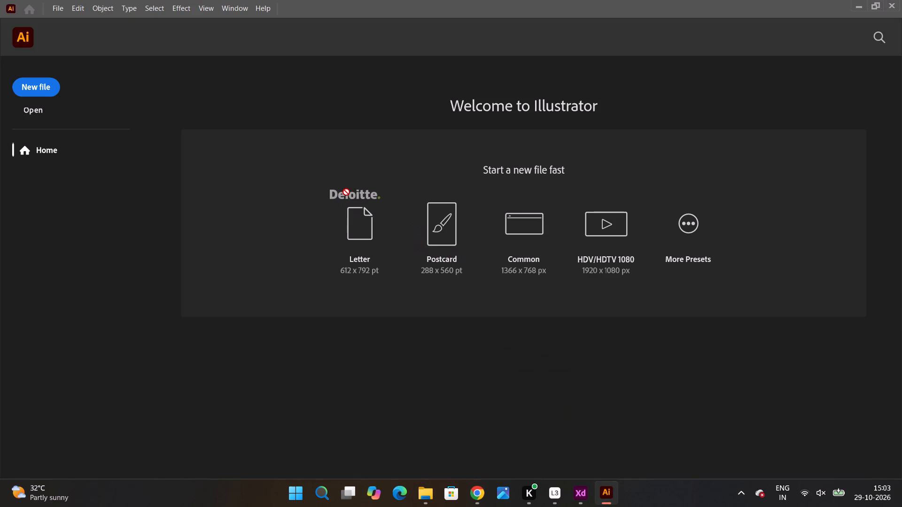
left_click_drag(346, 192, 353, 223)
Return to the Google results for Deloitte in Chrome, open the IFS "Deloitte Consulting" logo under Images, and copy the image.
left_click(476, 496)
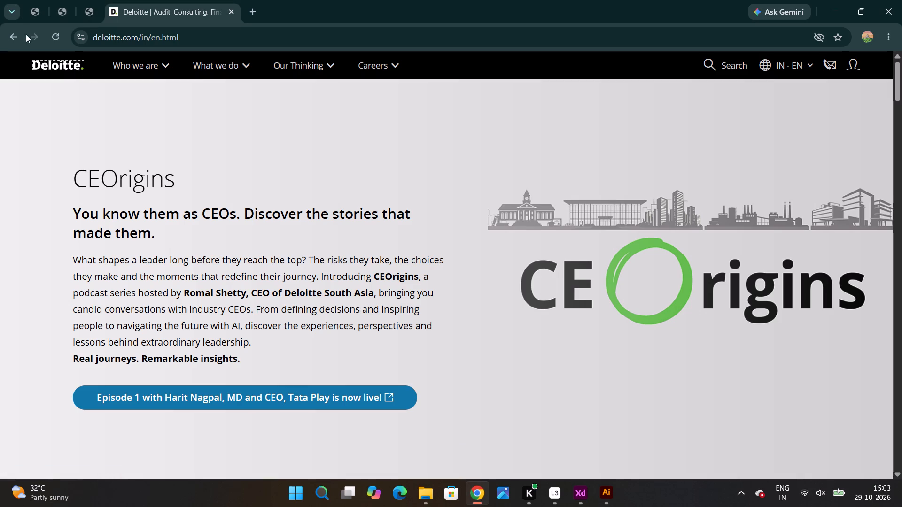
left_click(12, 35)
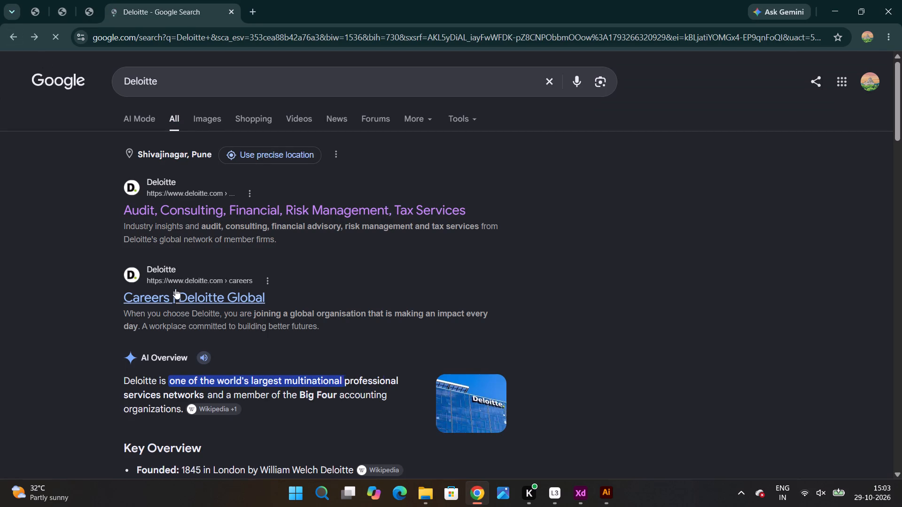
scroll(317, 295, "down", 5)
scroll(191, 265, "up", 7)
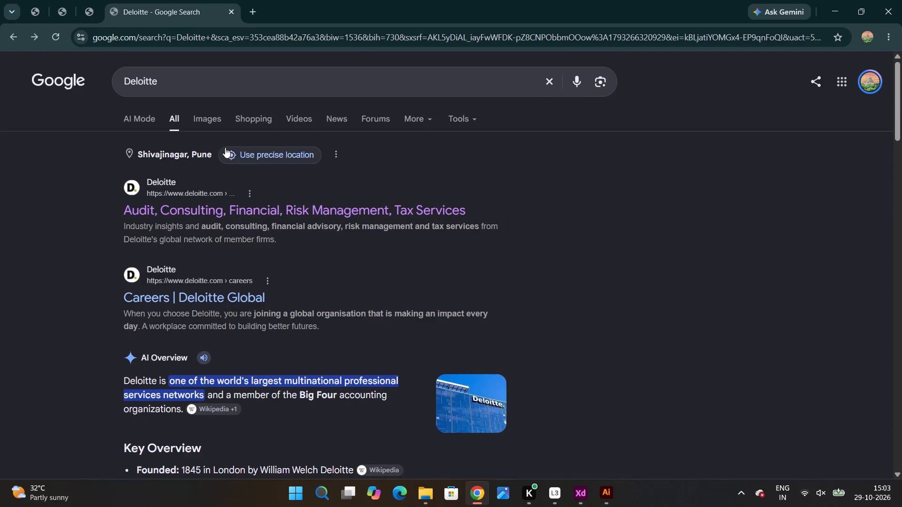
left_click(211, 116)
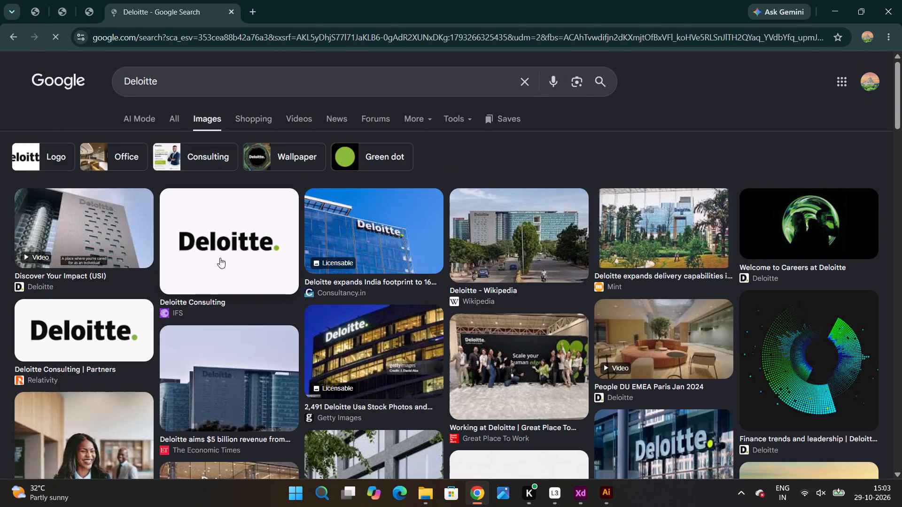
left_click(172, 120)
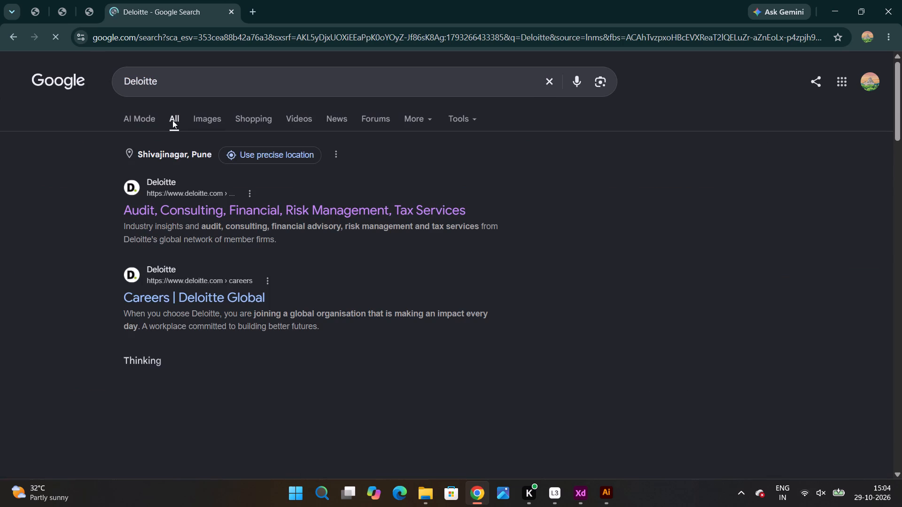
left_click(199, 113)
left_click(250, 232)
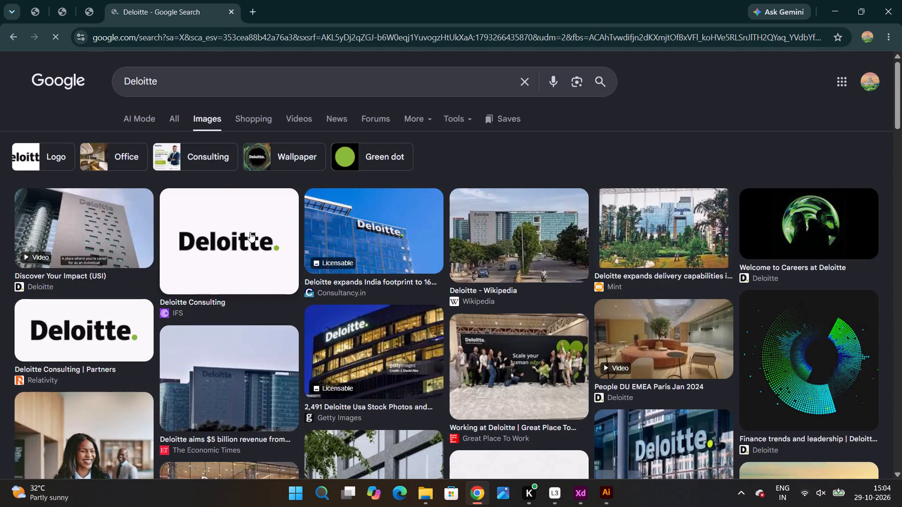
right_click(699, 280)
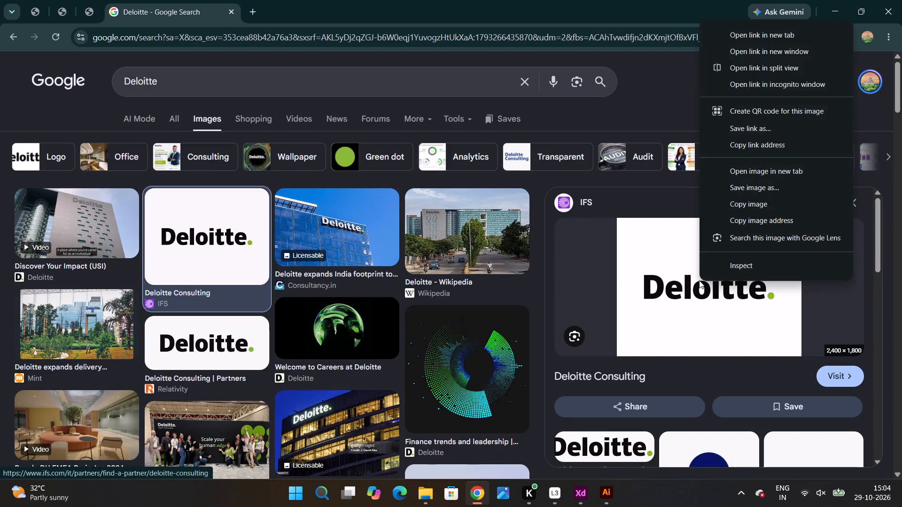
left_click(780, 201)
scroll(704, 326, "down", 5)
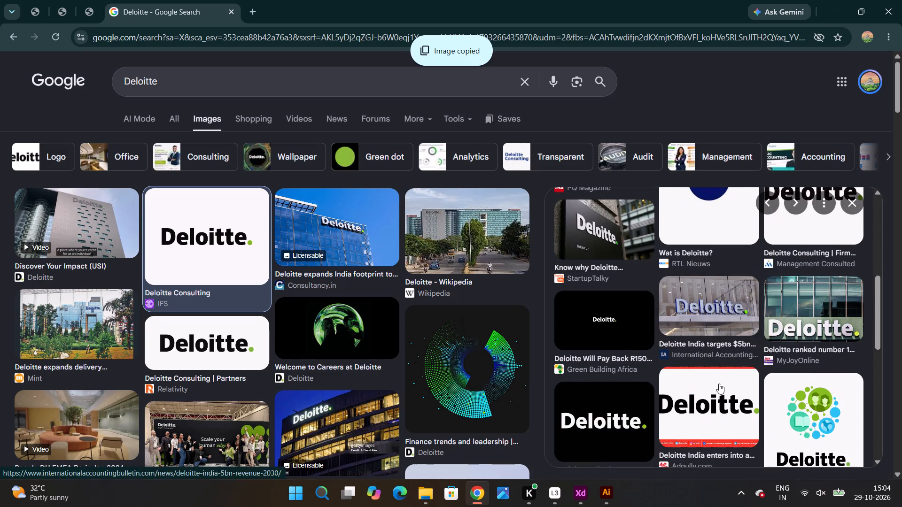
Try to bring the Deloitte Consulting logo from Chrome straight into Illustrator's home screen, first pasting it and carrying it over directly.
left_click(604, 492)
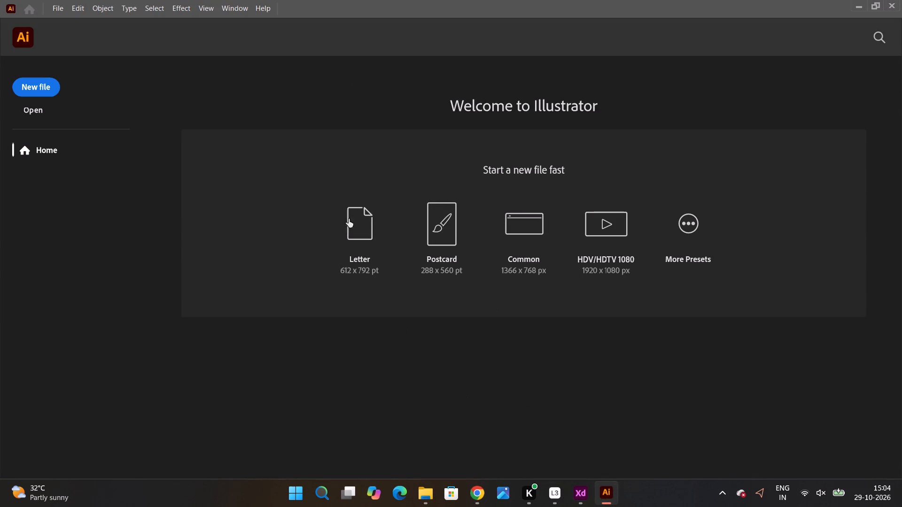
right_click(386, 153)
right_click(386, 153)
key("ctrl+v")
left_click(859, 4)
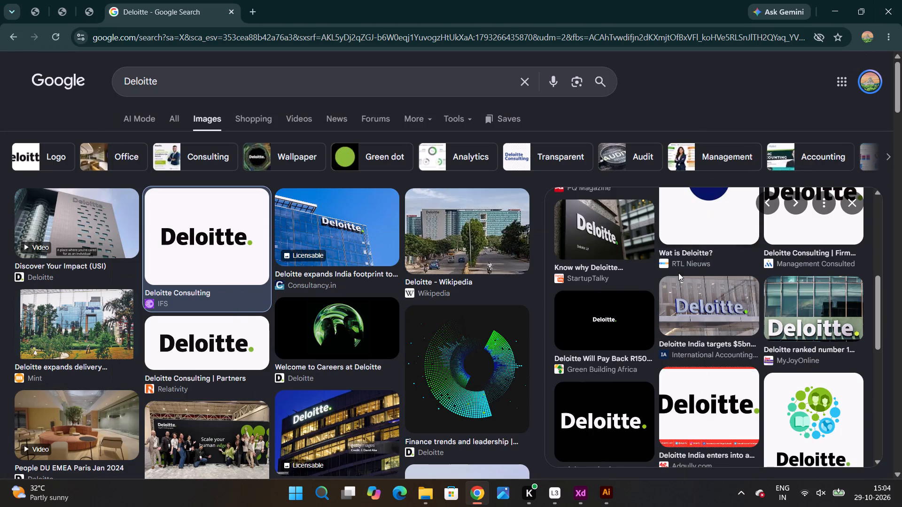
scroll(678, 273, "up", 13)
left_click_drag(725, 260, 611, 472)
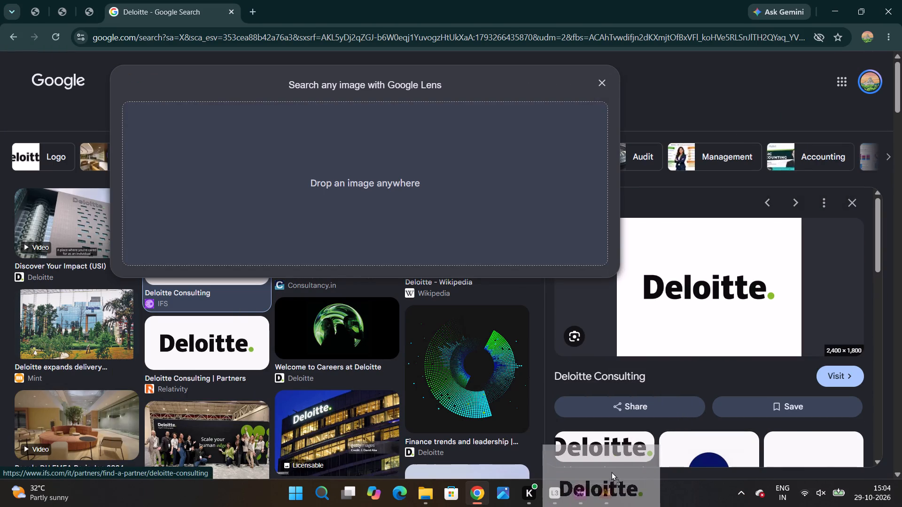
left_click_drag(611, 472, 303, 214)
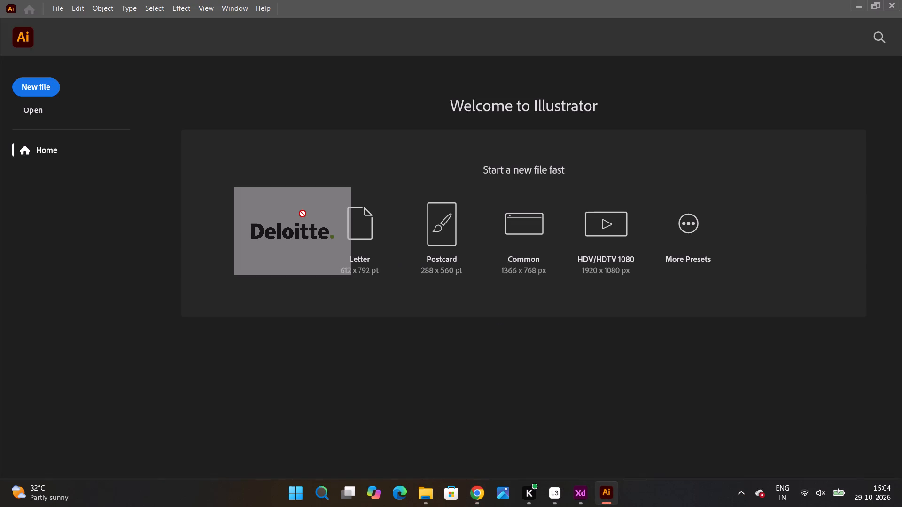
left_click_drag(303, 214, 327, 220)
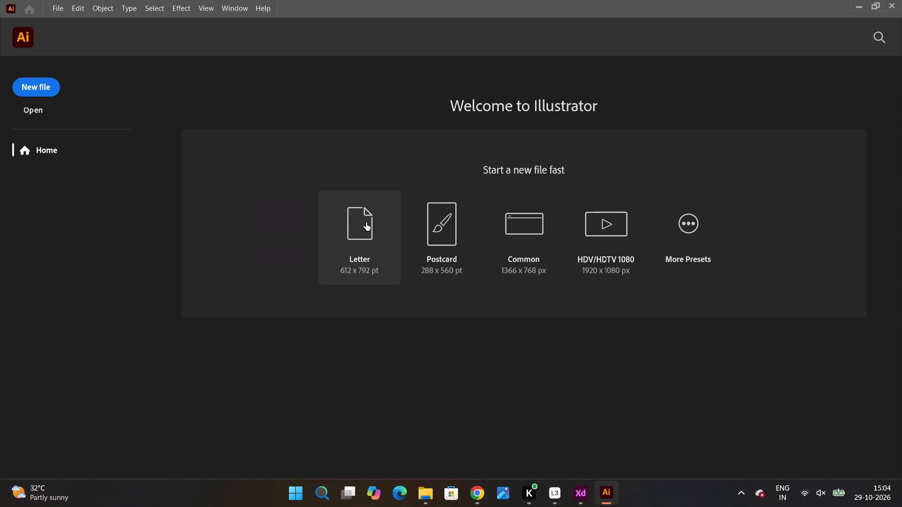
Create a new Illustrator document using the Letter preset, 612 x 792 pt.
left_click(43, 92)
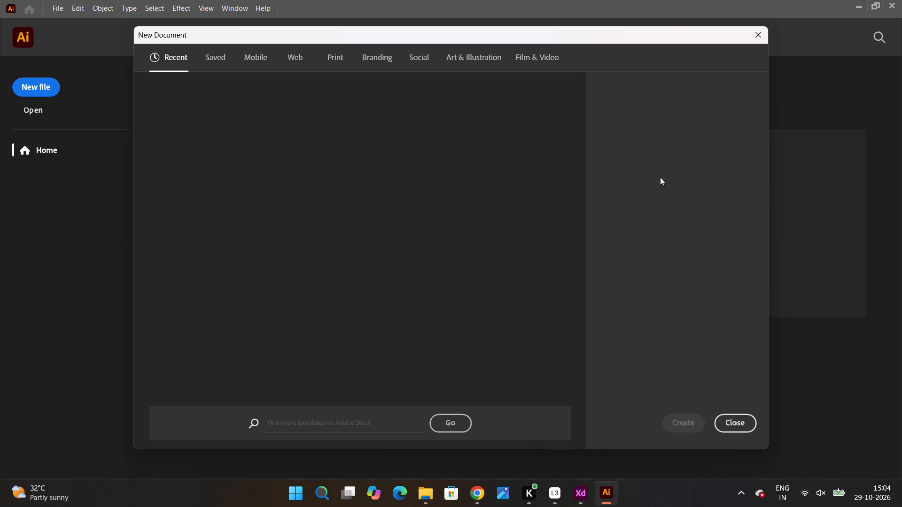
left_click(744, 425)
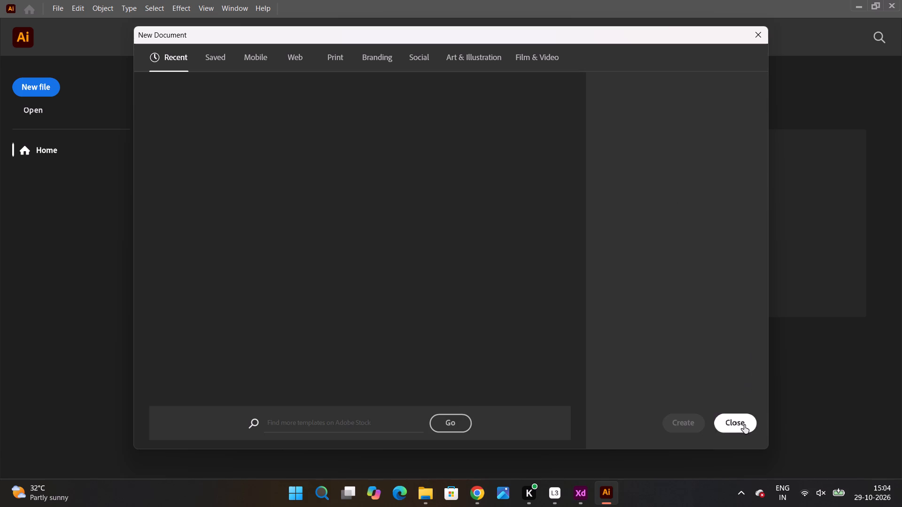
left_click(367, 245)
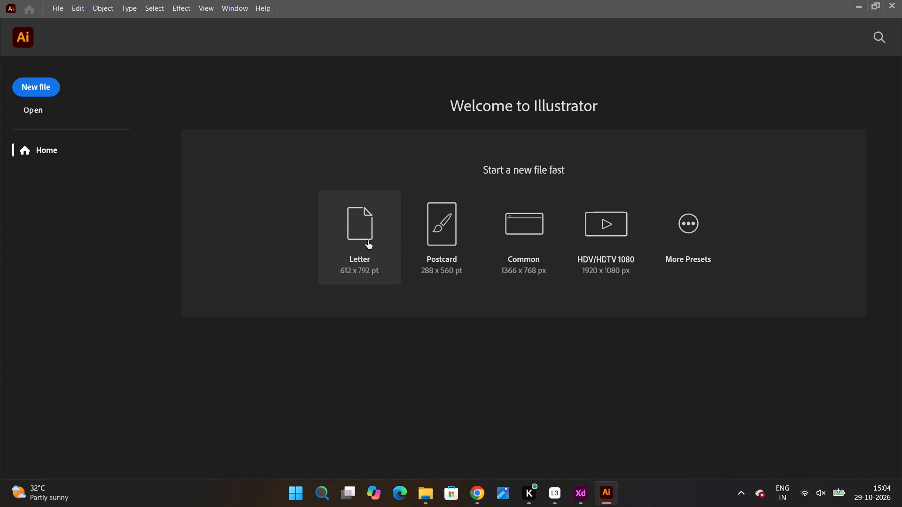
left_click(362, 229)
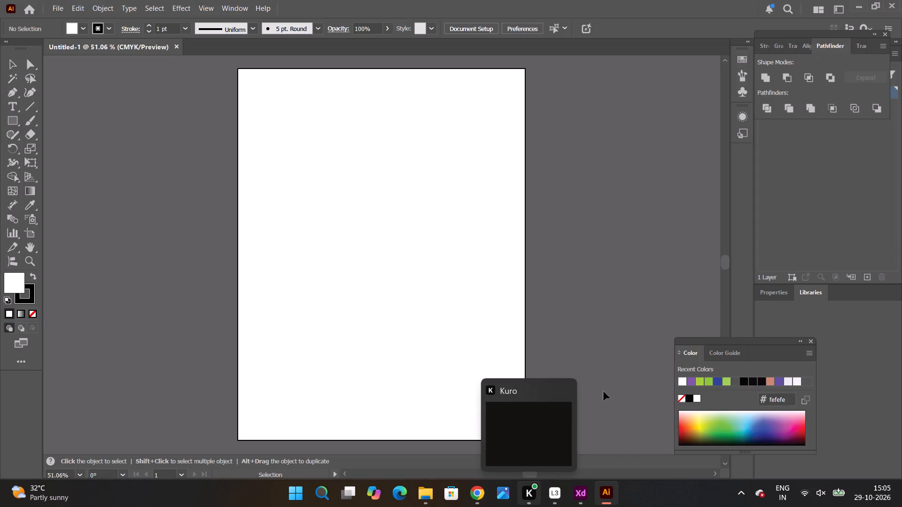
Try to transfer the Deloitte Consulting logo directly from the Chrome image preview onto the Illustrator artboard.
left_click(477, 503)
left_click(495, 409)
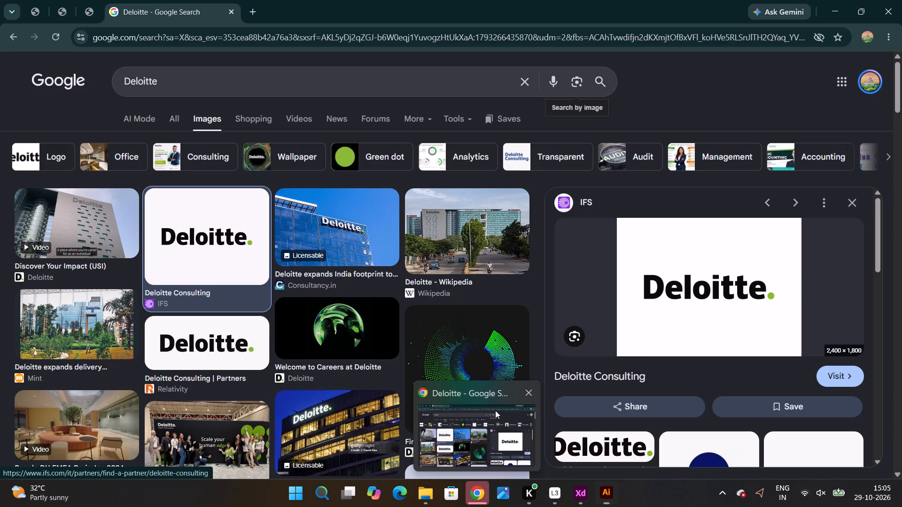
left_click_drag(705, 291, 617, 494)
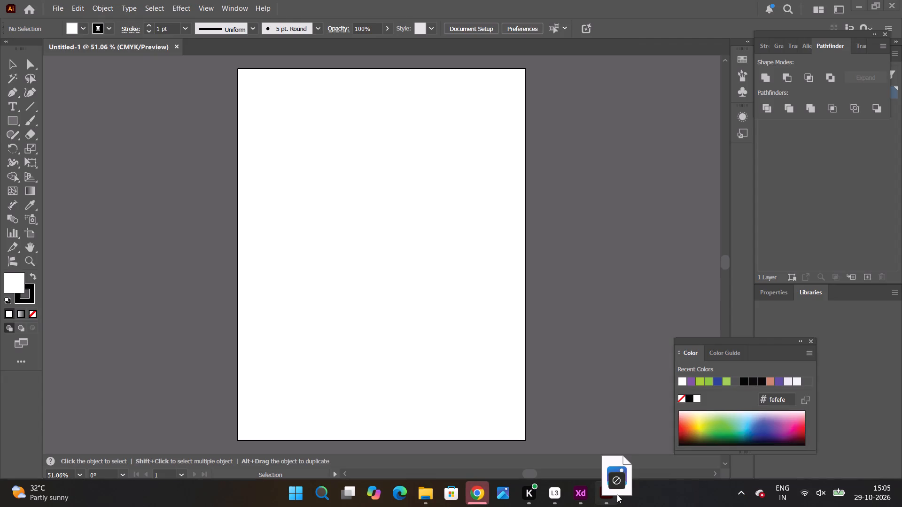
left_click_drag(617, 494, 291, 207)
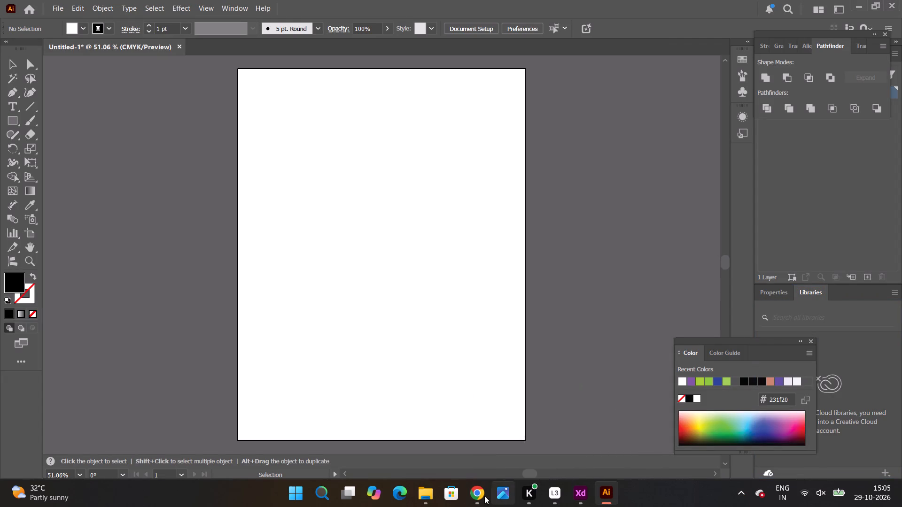
Switch to Chrome and copy the previewed Deloitte Consulting logo image.
left_click(474, 490)
right_click(706, 269)
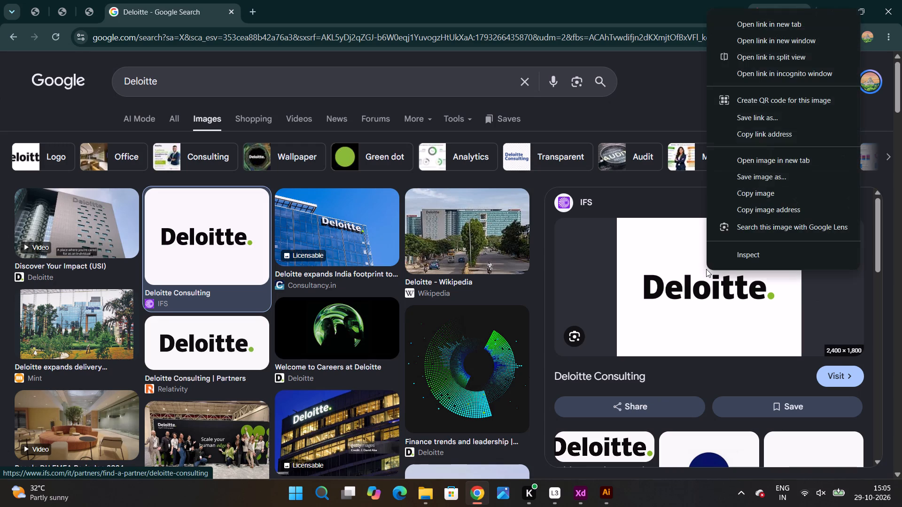
left_click(769, 191)
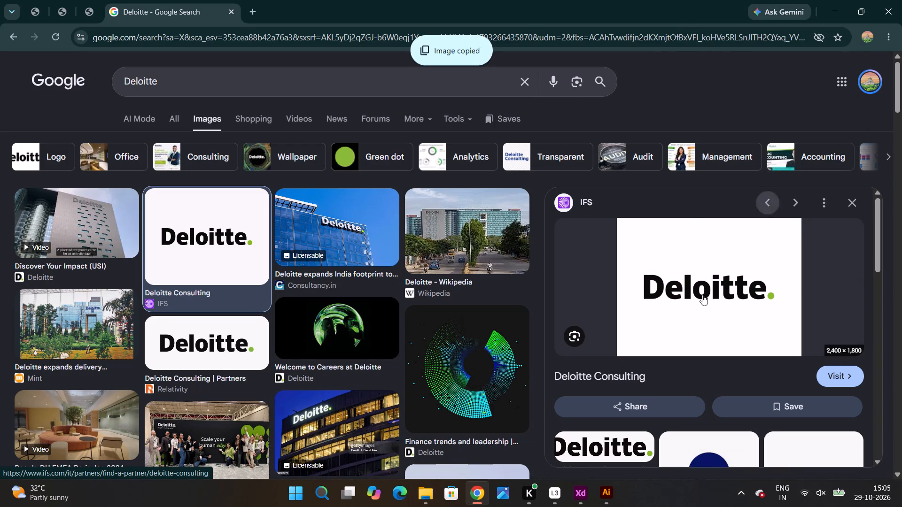
Back in Illustrator, delete the stray web link text and paste the copied Deloitte logo in its place.
left_click(610, 497)
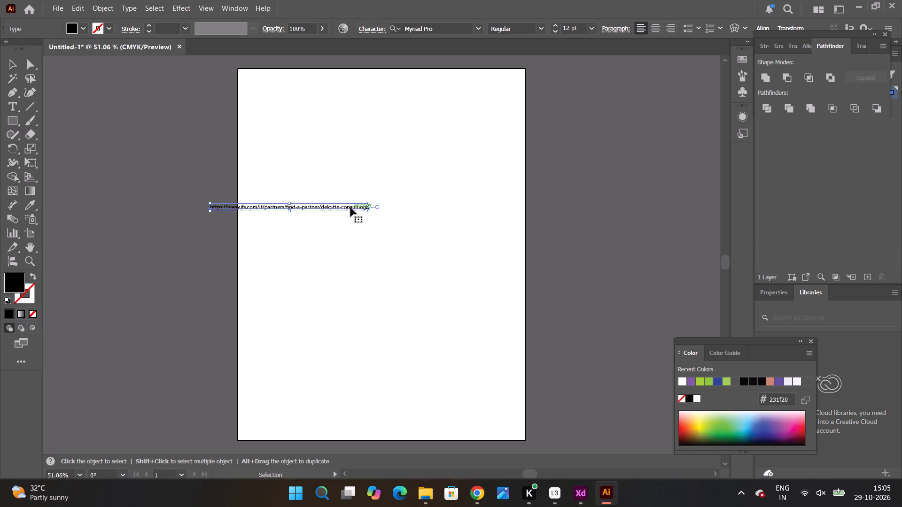
key("Delete")
right_click(374, 169)
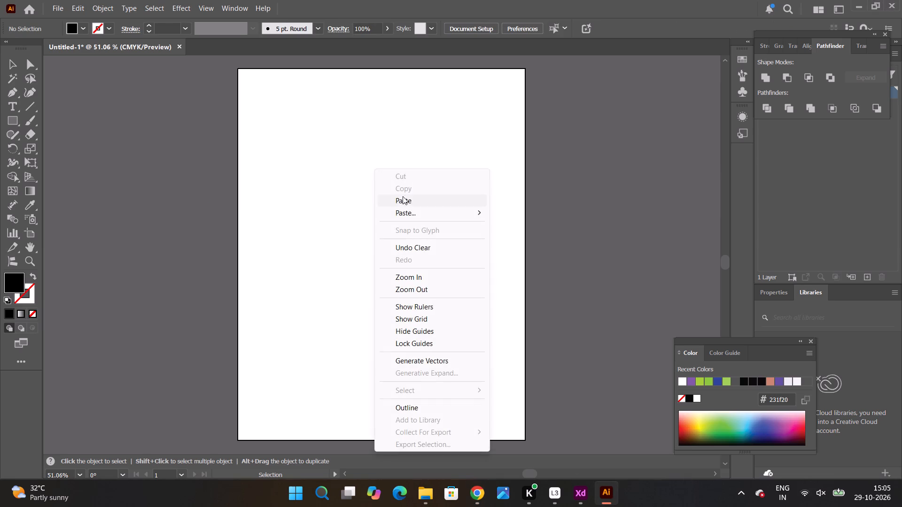
left_click(403, 196)
Scale the pasted Deloitte logo image down proportionally to about 386 x 290 pt and move it onto the artboard's upper part.
scroll(373, 197, "down", 6, "alt")
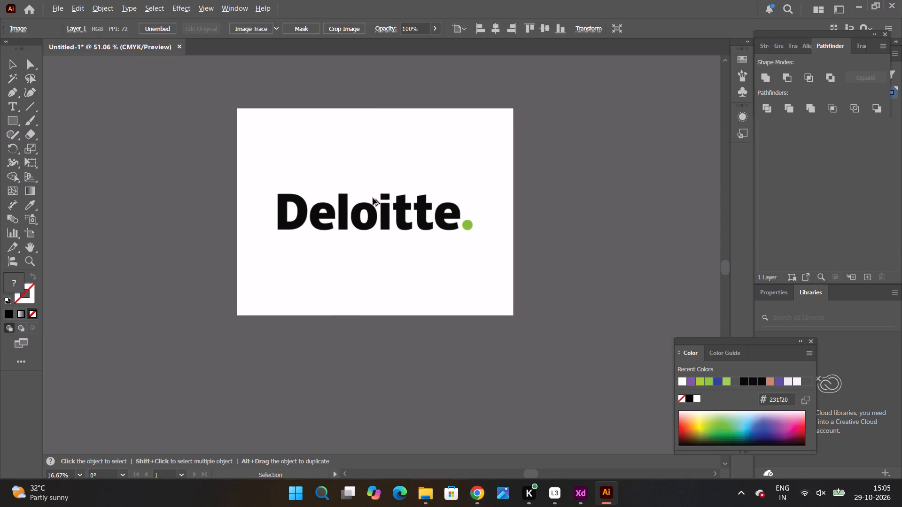
scroll(373, 198, "down", 1, "alt")
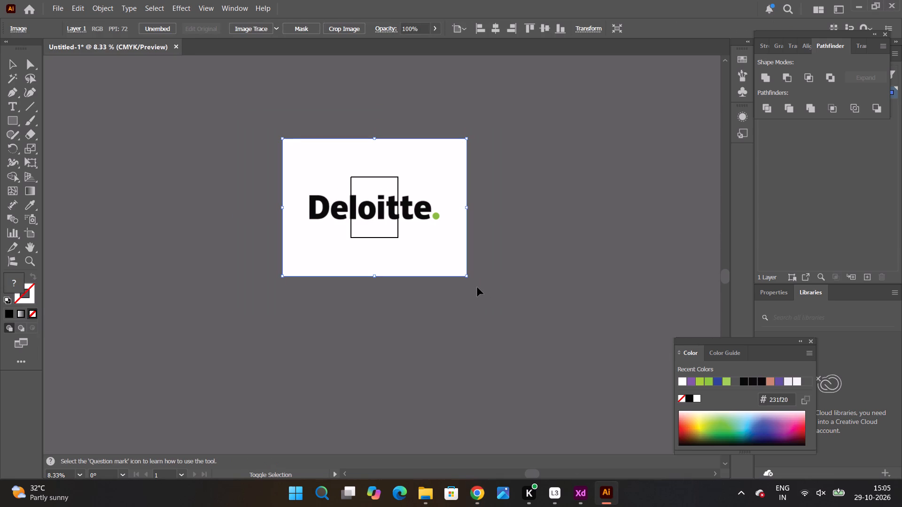
left_click_drag(467, 278, 320, 161, "shift")
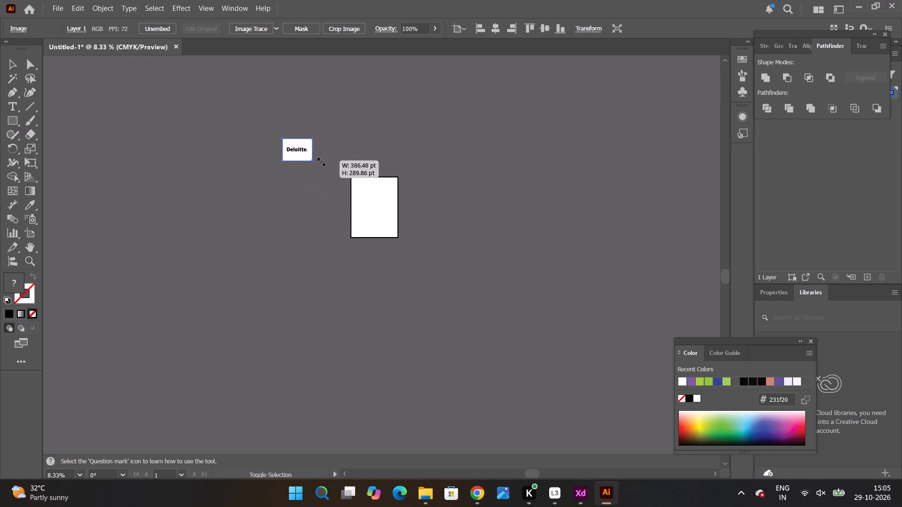
left_click_drag(320, 161, 320, 160, "shift")
scroll(308, 157, "up", 3, "alt")
left_click_drag(290, 141, 439, 232)
Apply Image Trace to the Deloitte logo image, continuing despite its large size.
scroll(444, 230, "up", 2, "alt")
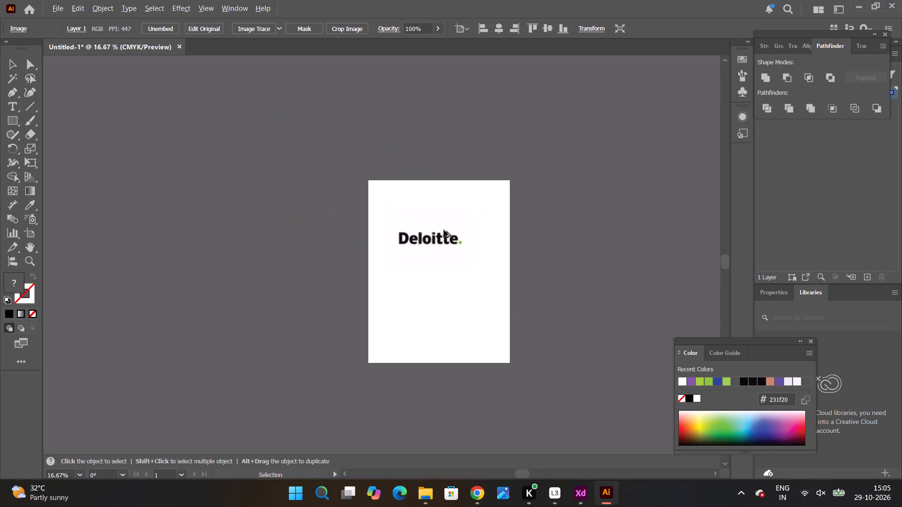
scroll(444, 230, "up", 5, "alt")
scroll(444, 230, "down", 4, "alt")
scroll(450, 230, "up", 3, "alt")
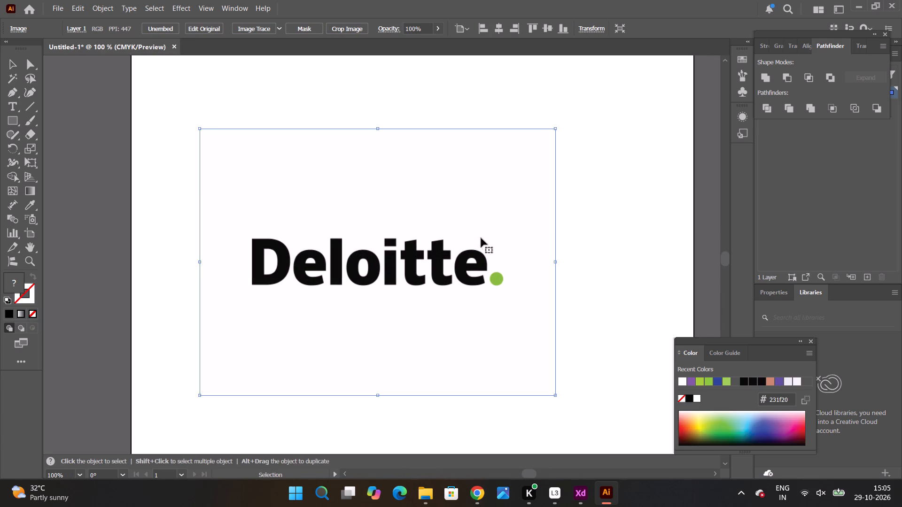
left_click(262, 28)
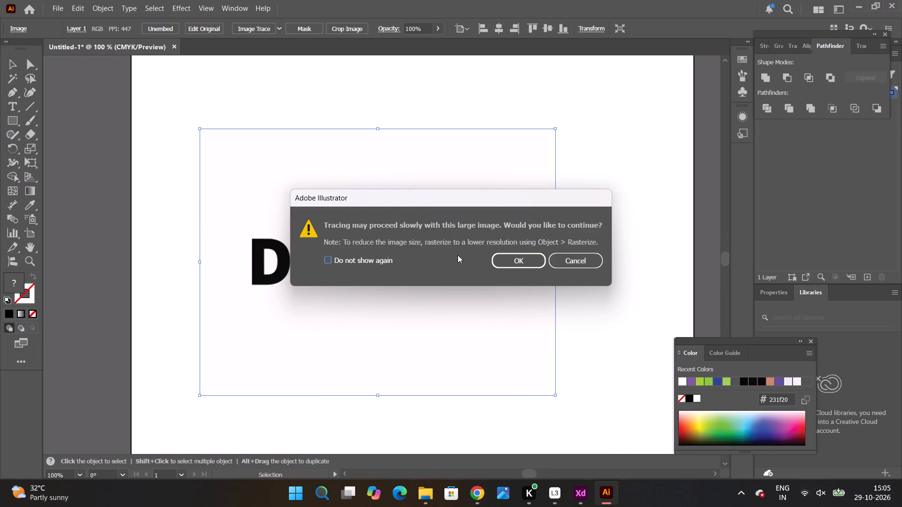
left_click(507, 257)
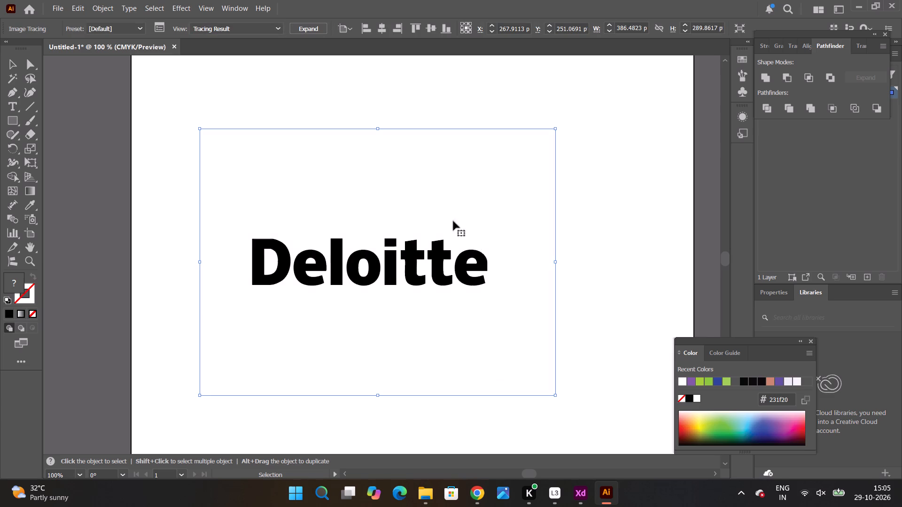
Set the logo's tracing preset to High Fidelity Photo.
scroll(448, 207, "down", 2, "alt")
left_click(113, 30)
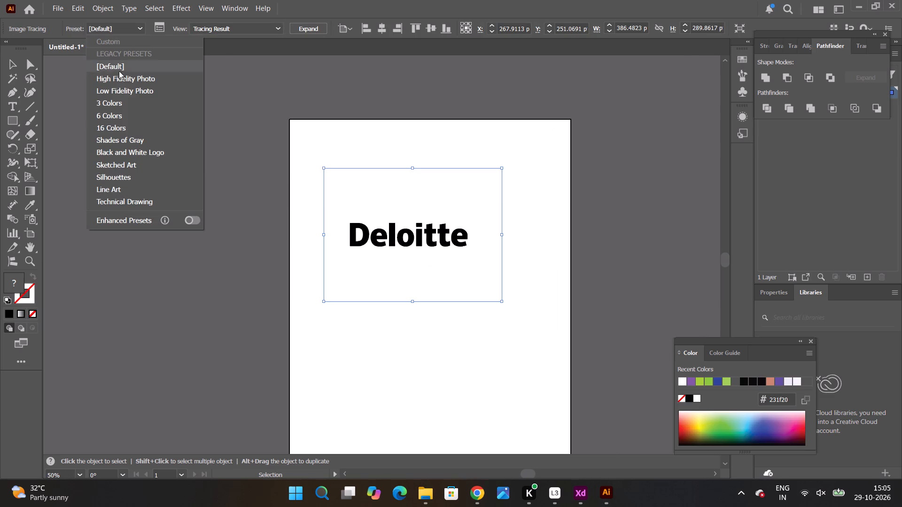
left_click(119, 77)
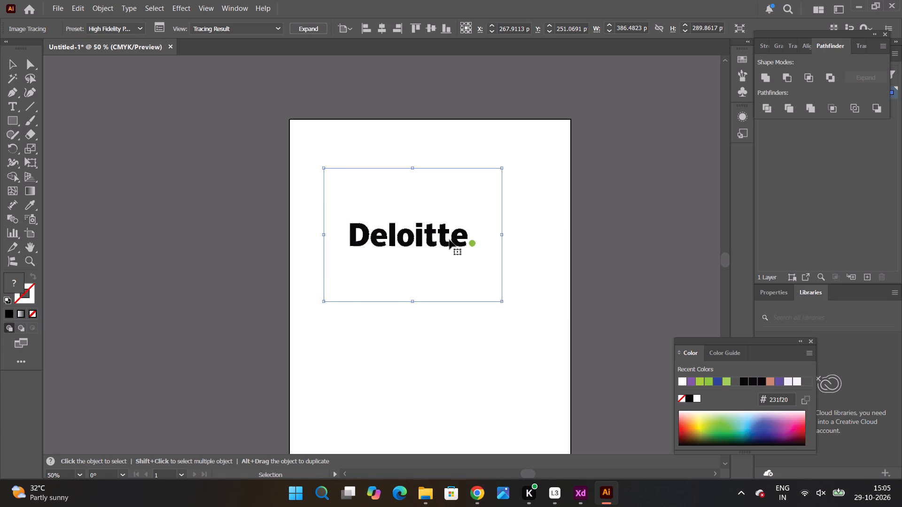
Check the traced letter edges up close, and change the Deloitte logo's tracing preset to 3 Colors.
scroll(415, 237, "up", 4, "alt")
scroll(363, 220, "up", 6, "alt")
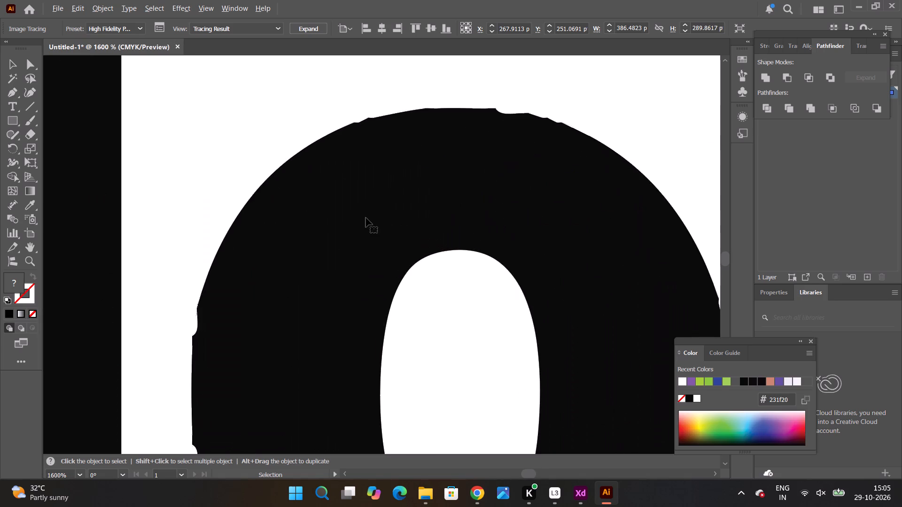
scroll(366, 218, "down", 6, "alt")
left_click(139, 26)
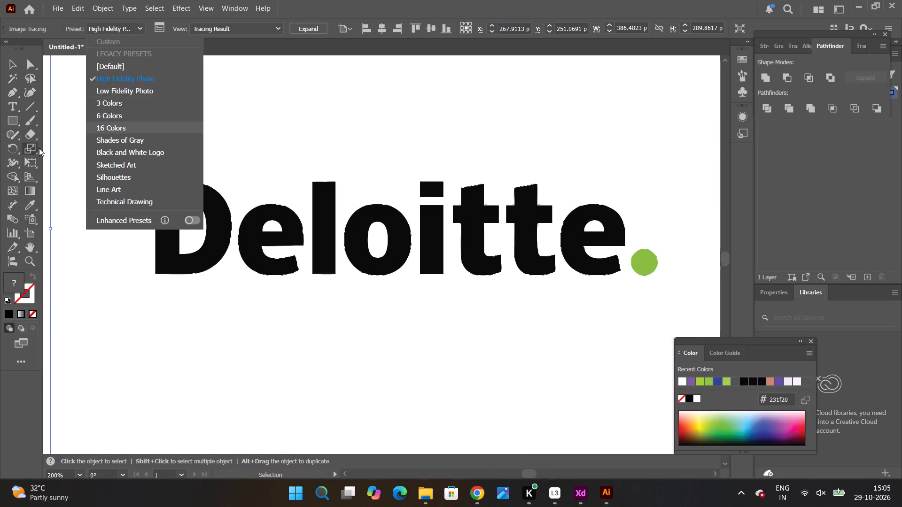
left_click(109, 99)
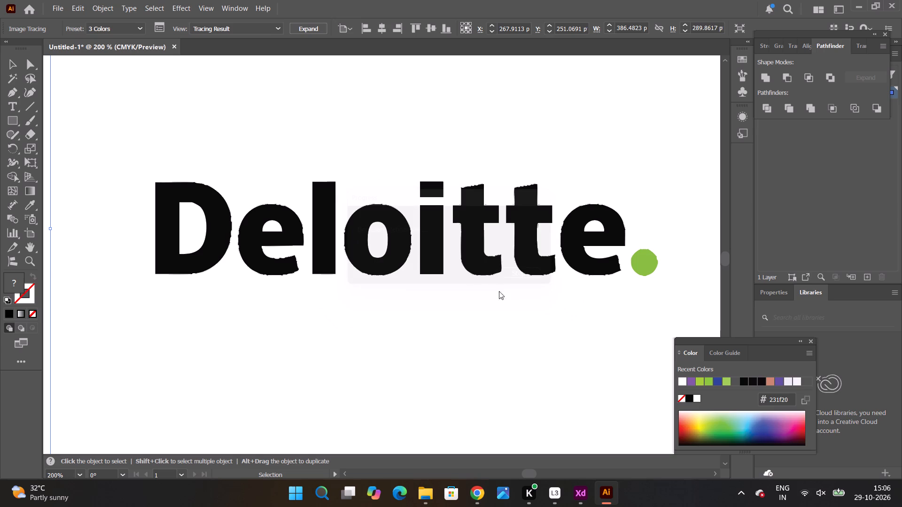
Expand the Deloitte logo tracing into editable paths and ungroup the result.
scroll(396, 277, "down", 3, "alt")
scroll(474, 276, "up", 3, "alt")
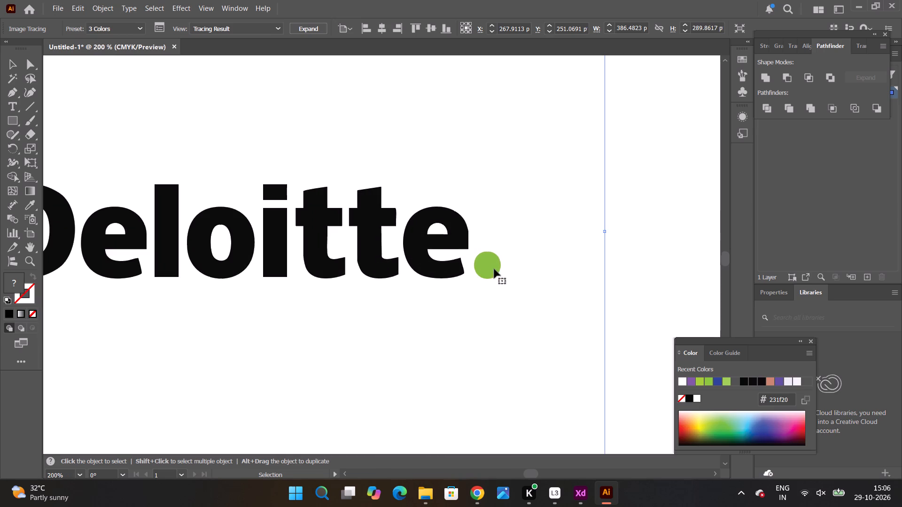
scroll(497, 289, "down", 3, "alt")
left_click(318, 30)
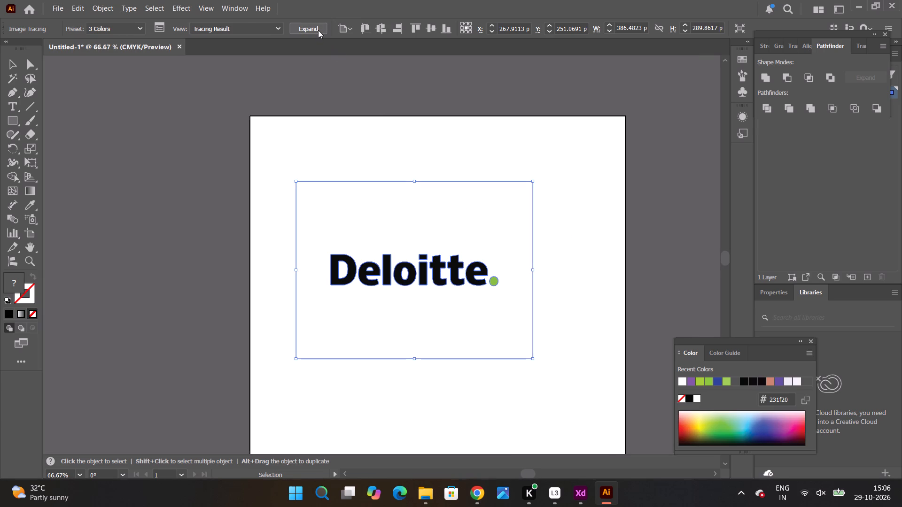
right_click(435, 212)
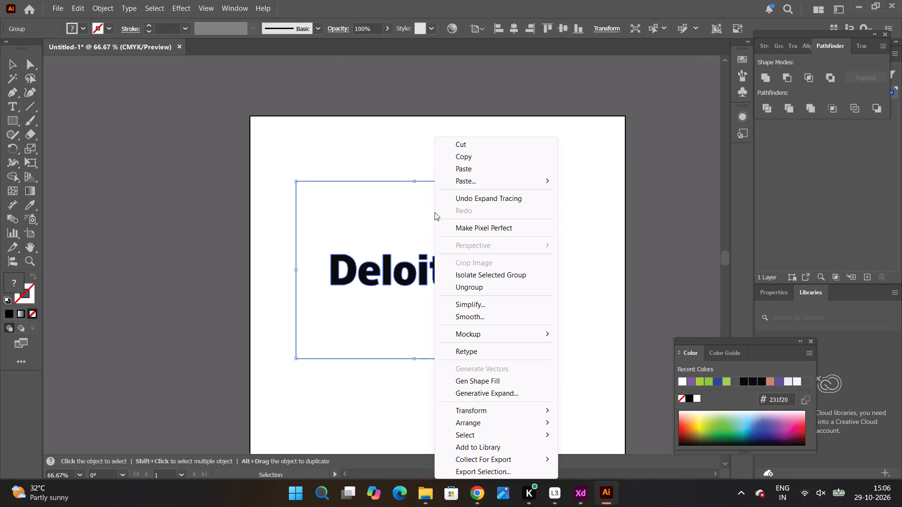
left_click(474, 286)
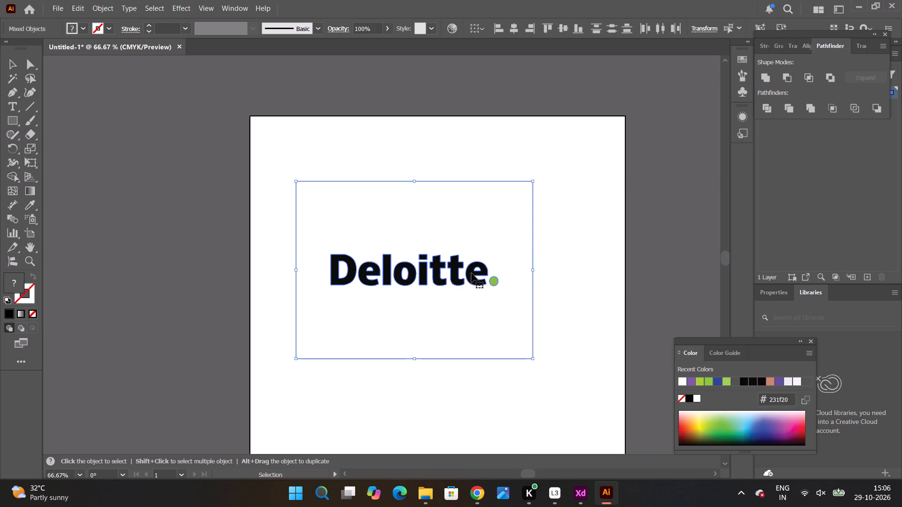
Isolate the white background compound path and delete its outer rectangle around the logo.
double_click(469, 225)
left_click_drag(490, 225, 151, 187)
key("Delete")
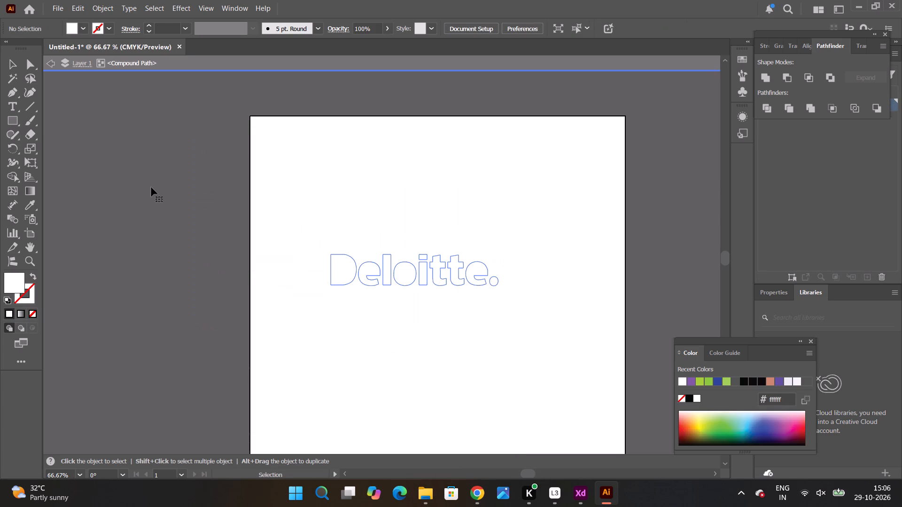
Delete all the white letter and dot shapes remaining in the isolated background path, and leave isolation mode.
left_click(342, 260)
left_click(367, 266, "shift")
left_click(387, 264, "shift")
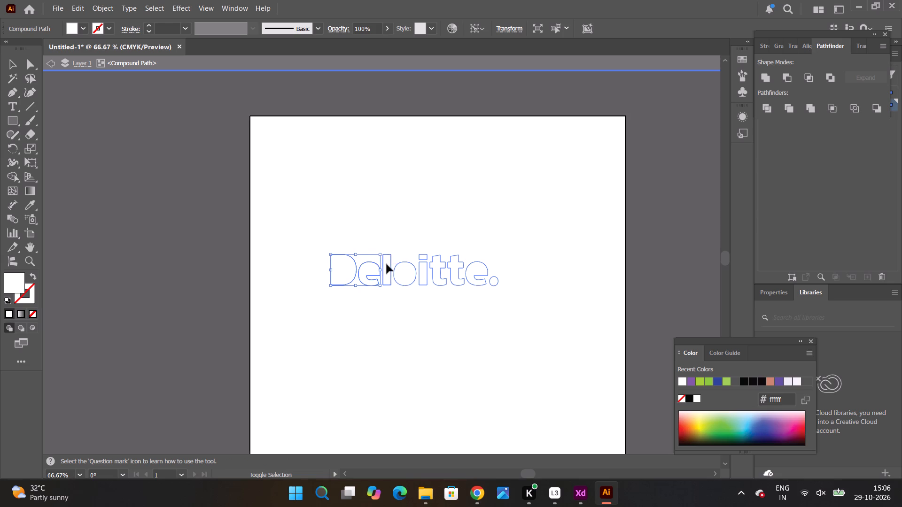
left_click(406, 269, "shift")
left_click(421, 268, "shift")
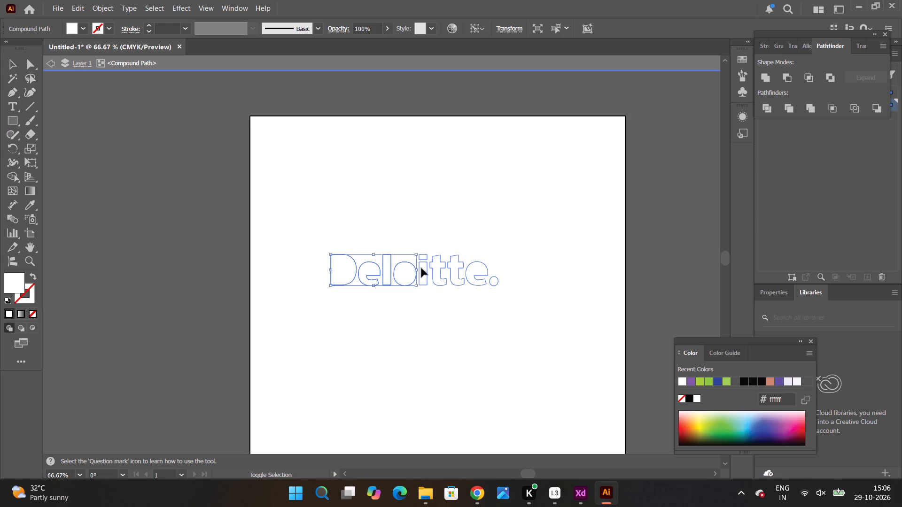
left_click(424, 268, "shift")
left_click(422, 258, "shift")
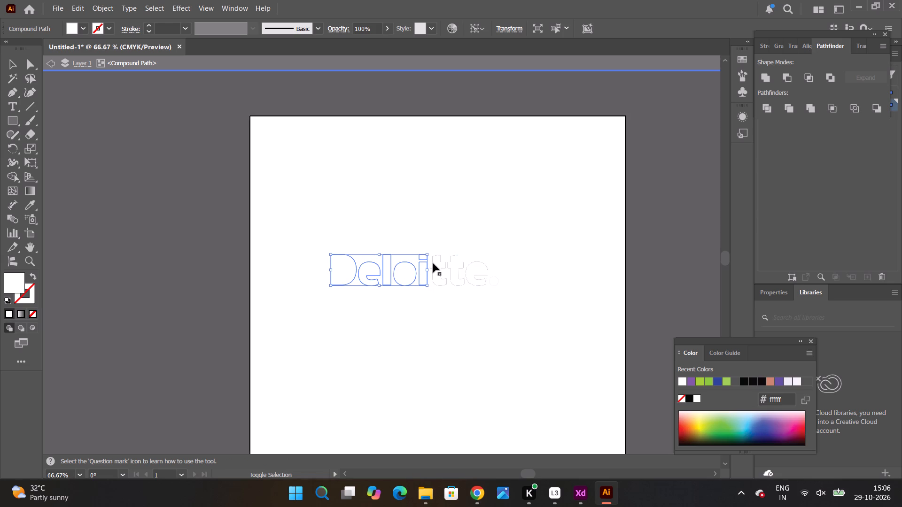
left_click(435, 265, "shift")
left_click(453, 264, "shift")
left_click(475, 268, "shift")
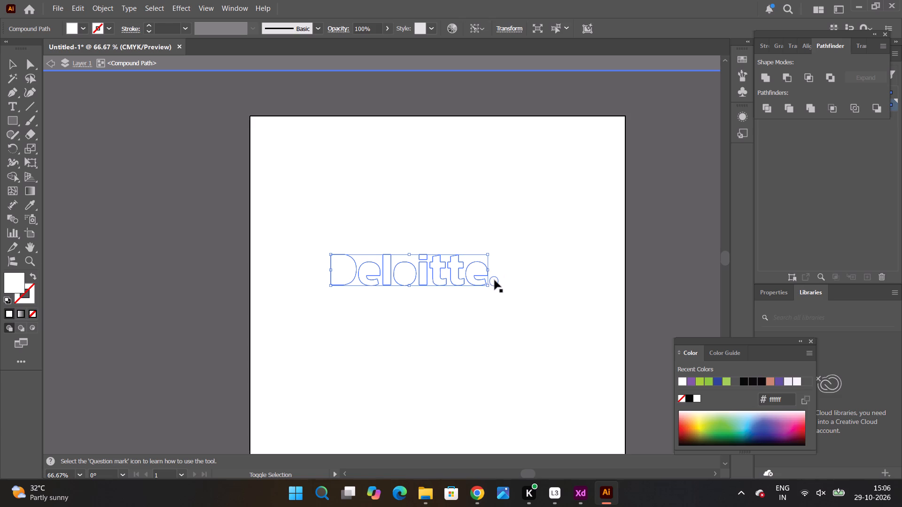
left_click(495, 280, "shift")
left_click_drag(410, 272, 228, 336)
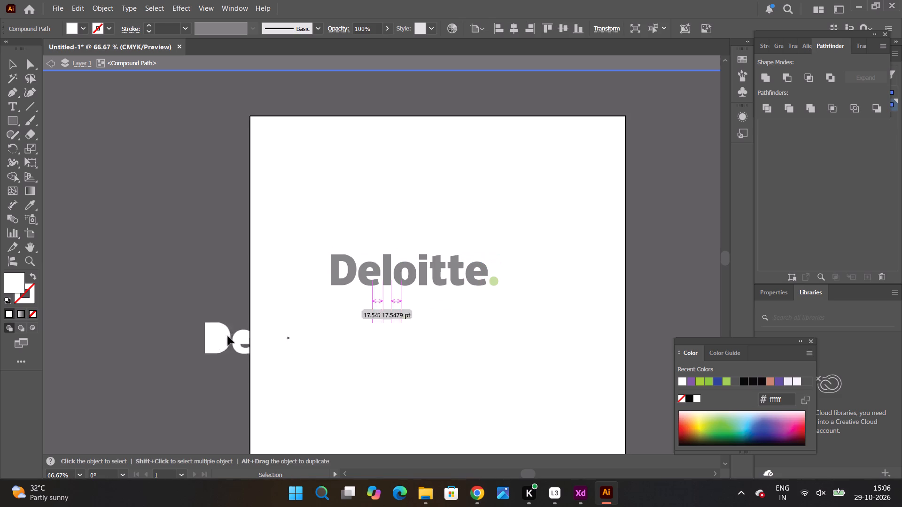
left_click_drag(228, 336, 128, 239)
key("Delete")
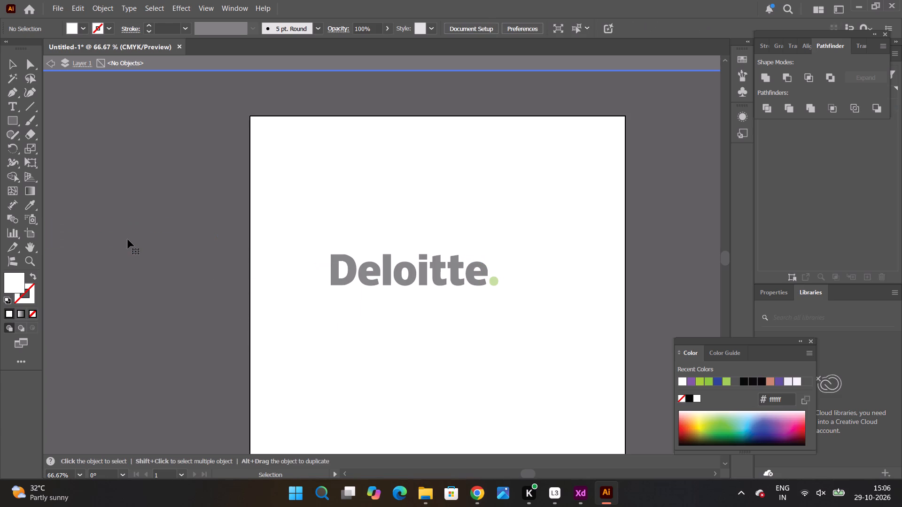
left_click_drag(292, 210, 529, 339)
double_click(420, 297)
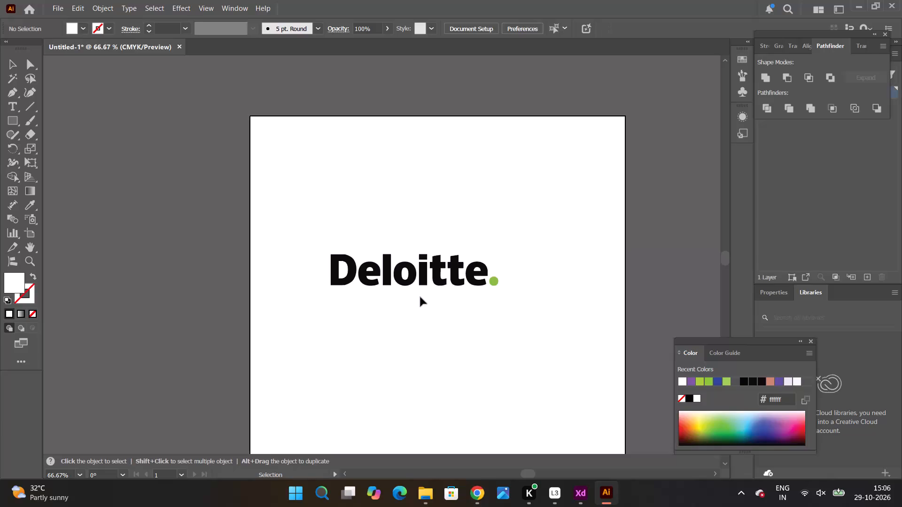
Move the whole Deloitte logo off the artboard onto the grey pasteboard beside it.
left_click_drag(293, 236, 546, 329)
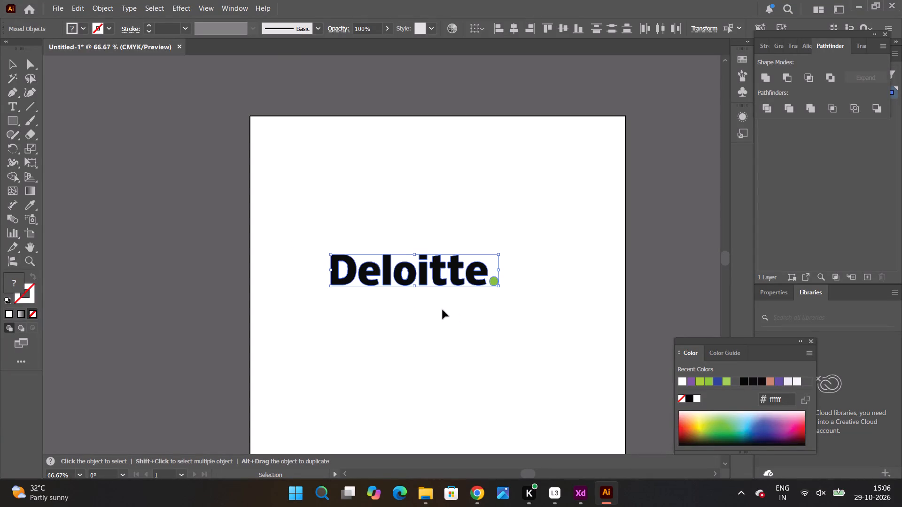
left_click_drag(347, 261, 92, 215)
Delete the white fills inside the D, the o and both e letters of the Deloitte logo.
scroll(124, 248, "down", 1, "alt")
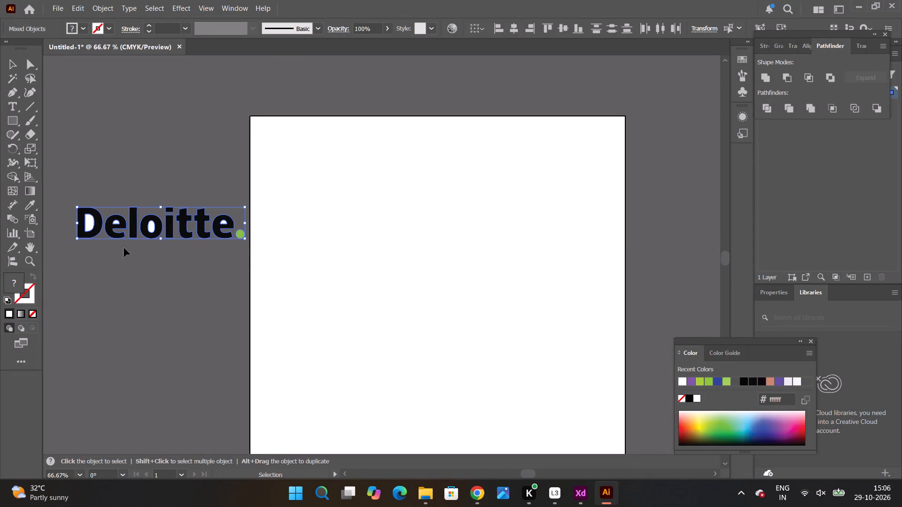
scroll(124, 248, "down", 2, "alt")
scroll(43, 216, "up", 4)
scroll(120, 274, "up", 3, "alt")
double_click(152, 197)
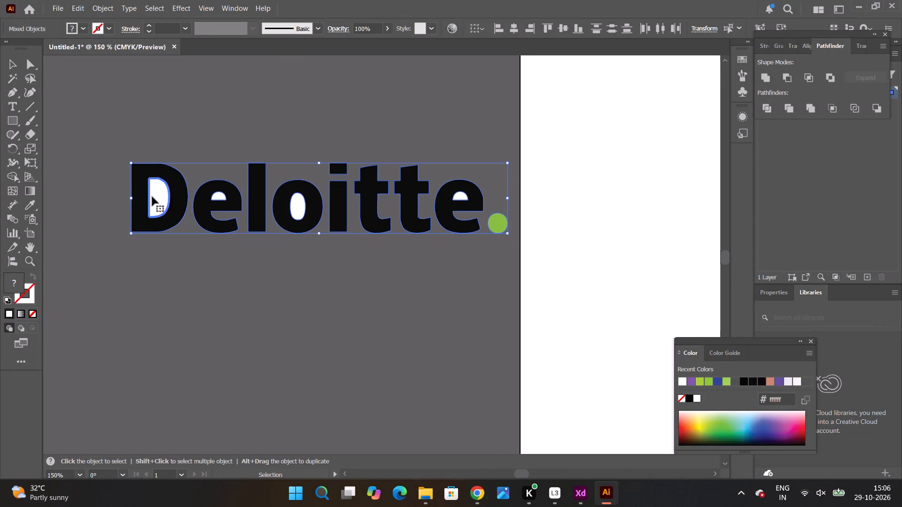
key("Delete")
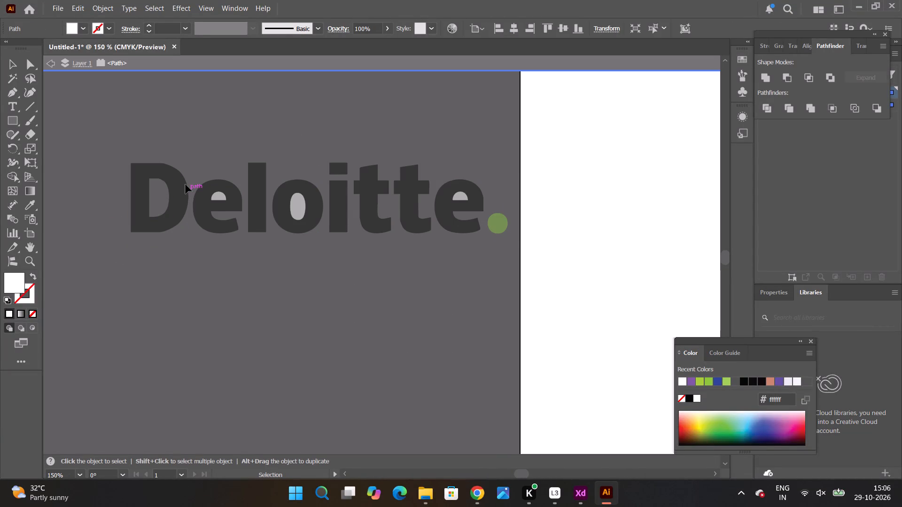
double_click(219, 200)
left_click(219, 195)
key("Delete")
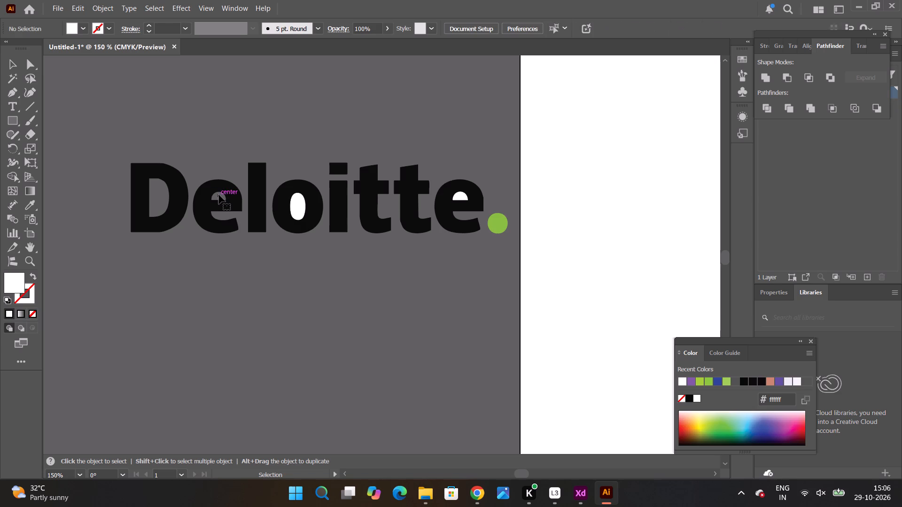
double_click(297, 209)
key("Delete")
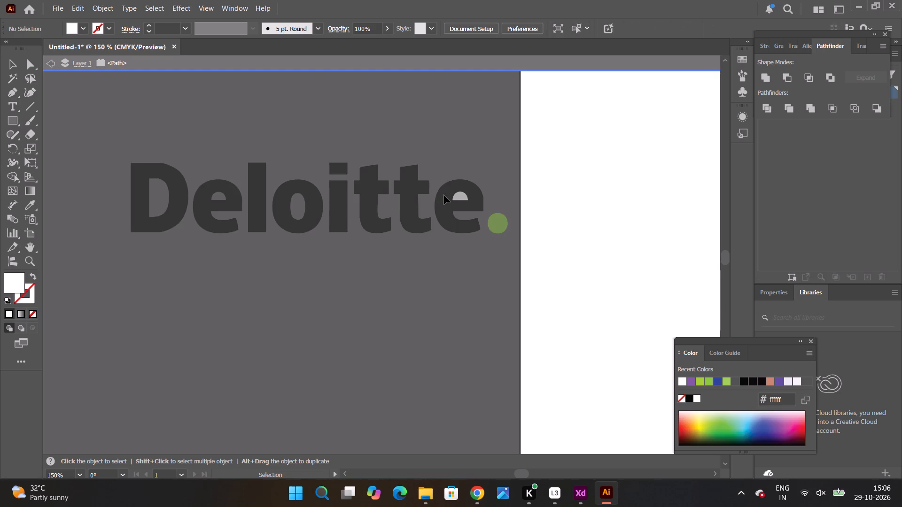
double_click(460, 196)
left_click(460, 196)
key("Delete")
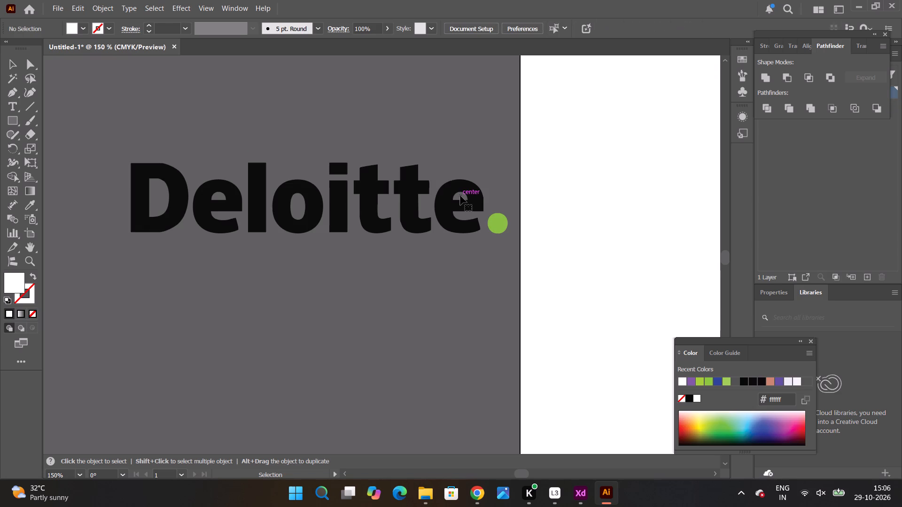
Copy all the letters and the green dot of the cleaned Deloitte logo.
left_click_drag(114, 144, 517, 292)
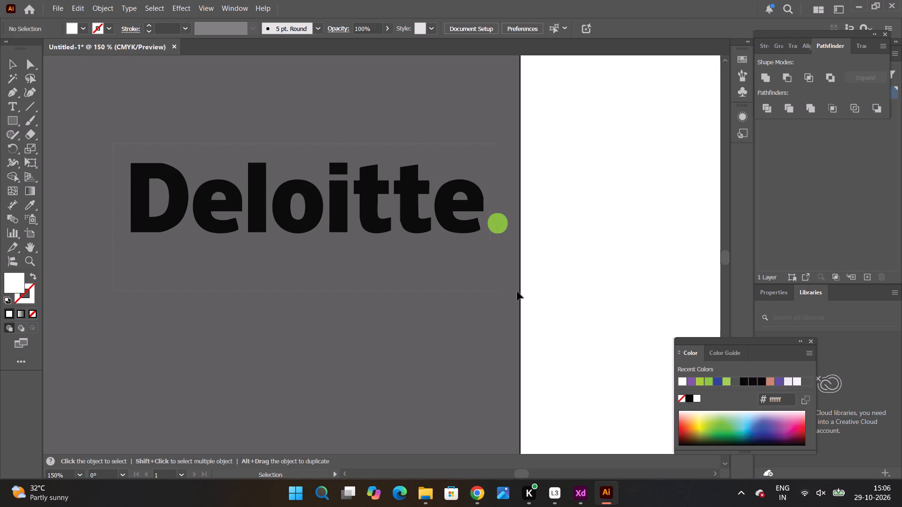
left_click_drag(517, 292, 518, 277)
key("ctrl+c")
key("ctrl+c")
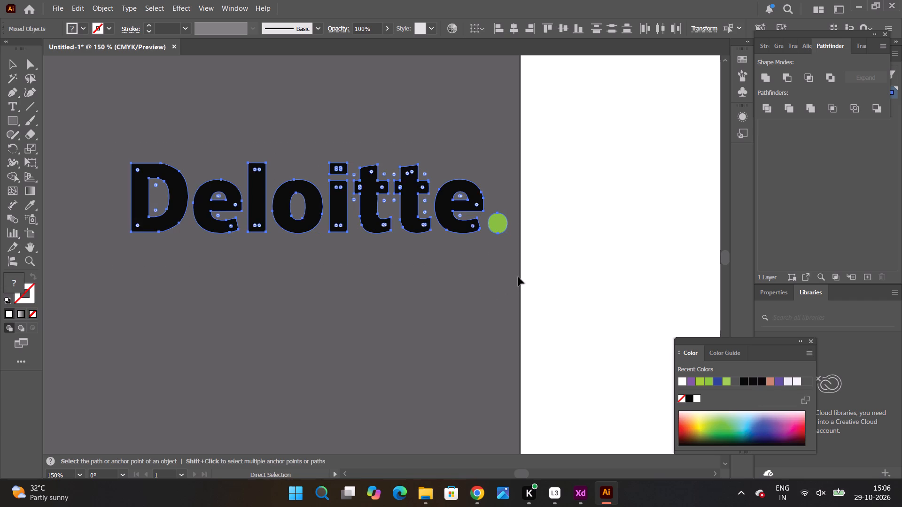
Switch to Adobe XD and paste the Deloitte logo with the Business Analyst Intern listing's empty logo box selected.
left_click(576, 491)
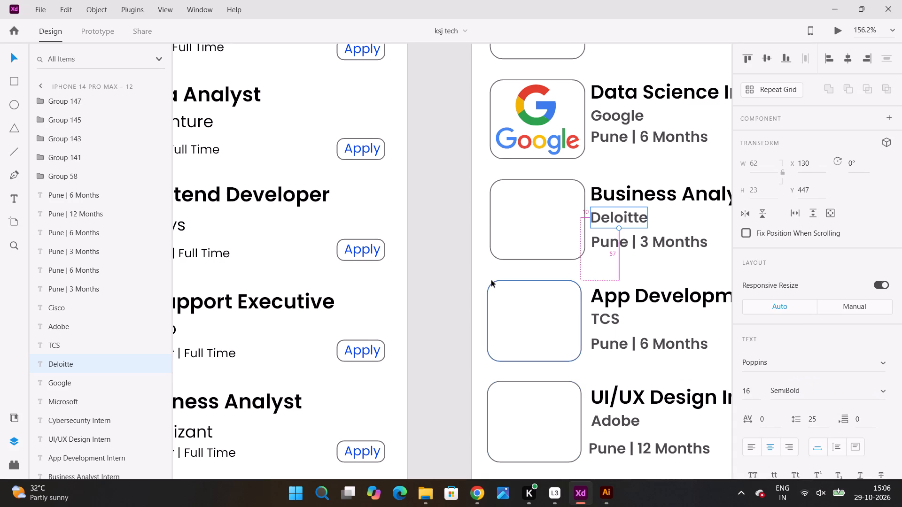
scroll(491, 280, "down", 1, "alt")
scroll(537, 234, "up", 3, "alt")
left_click(518, 223)
right_click(518, 223)
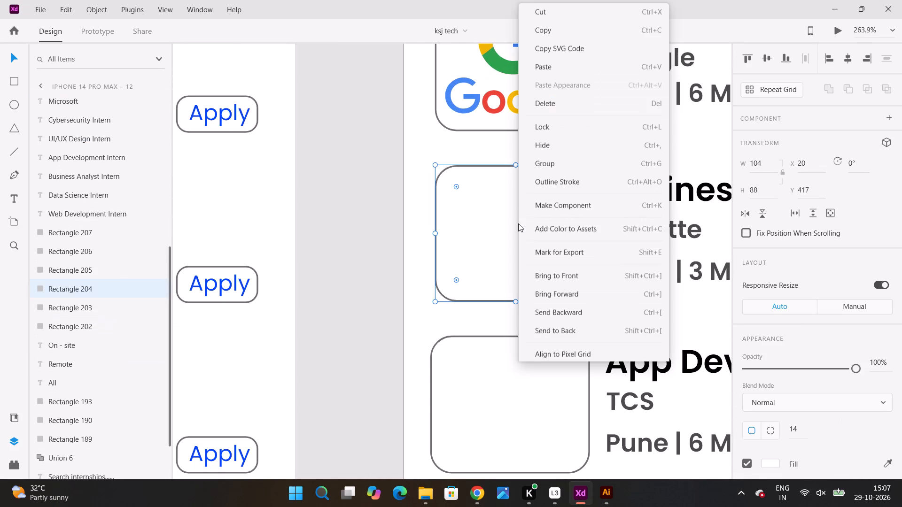
left_click(551, 61)
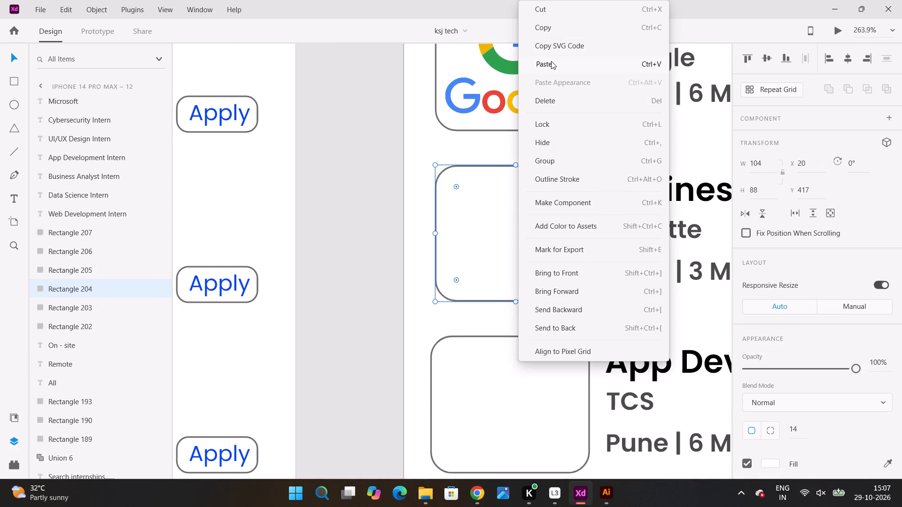
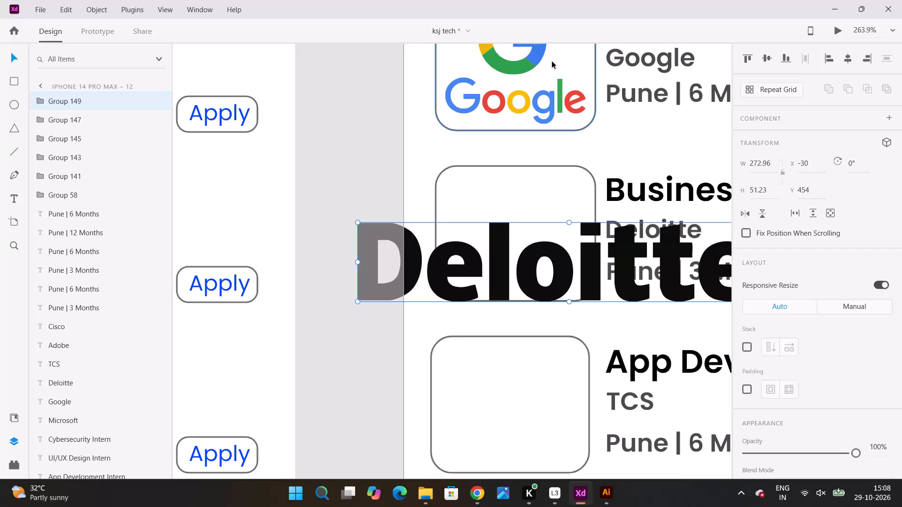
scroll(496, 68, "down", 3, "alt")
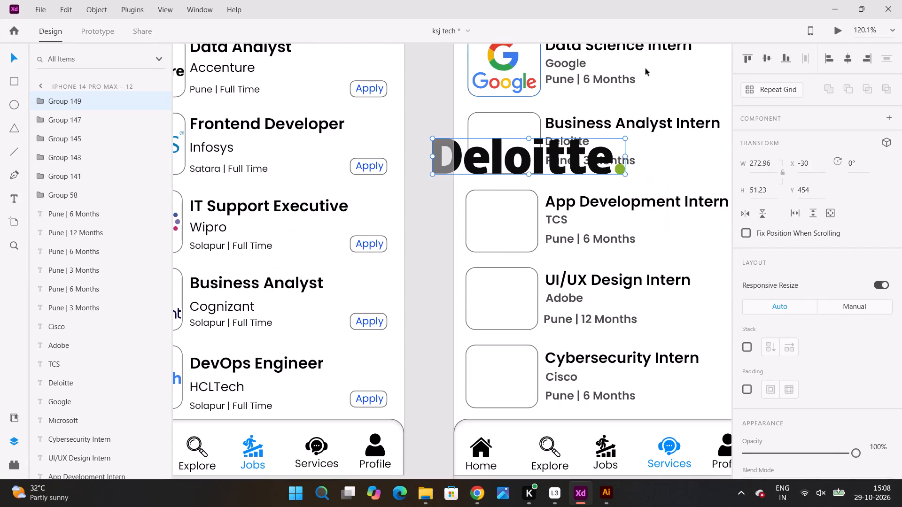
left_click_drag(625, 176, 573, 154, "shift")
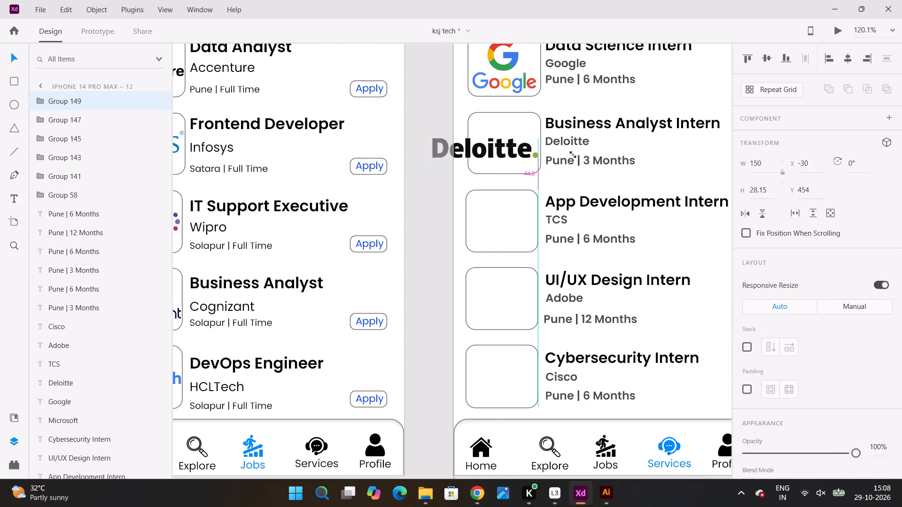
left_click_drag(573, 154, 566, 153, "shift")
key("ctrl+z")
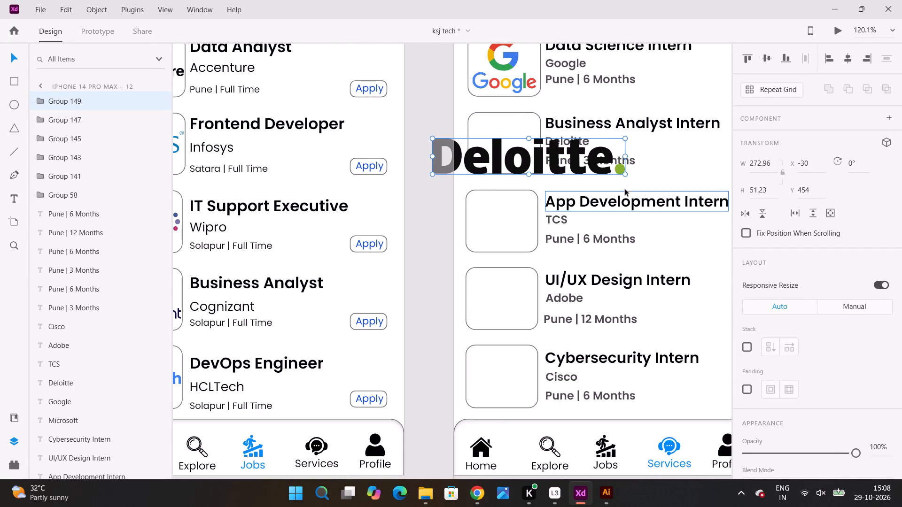
Scale the pasted Deloitte logo down to about 75 wide and move it inside the Business Analyst Intern logo box.
left_click_drag(625, 175, 521, 158, "shift")
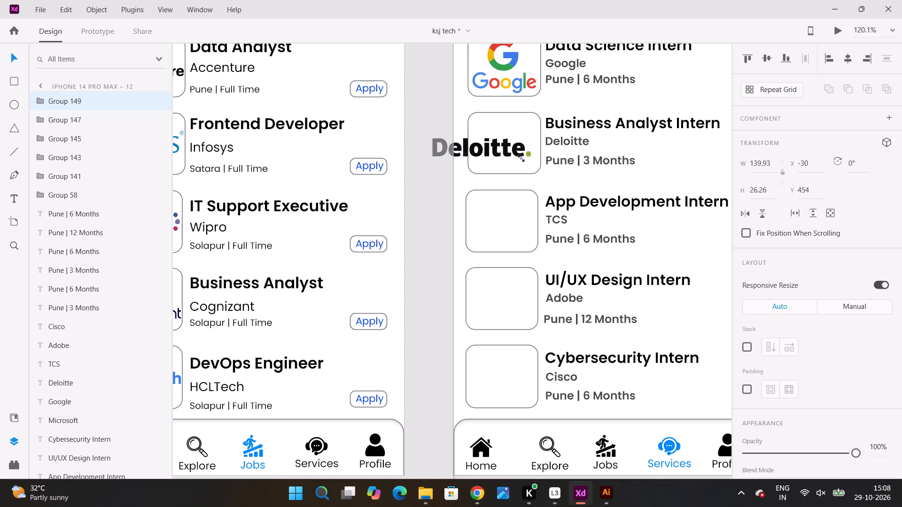
left_click_drag(521, 158, 509, 158, "shift")
scroll(496, 147, "up", 5, "alt")
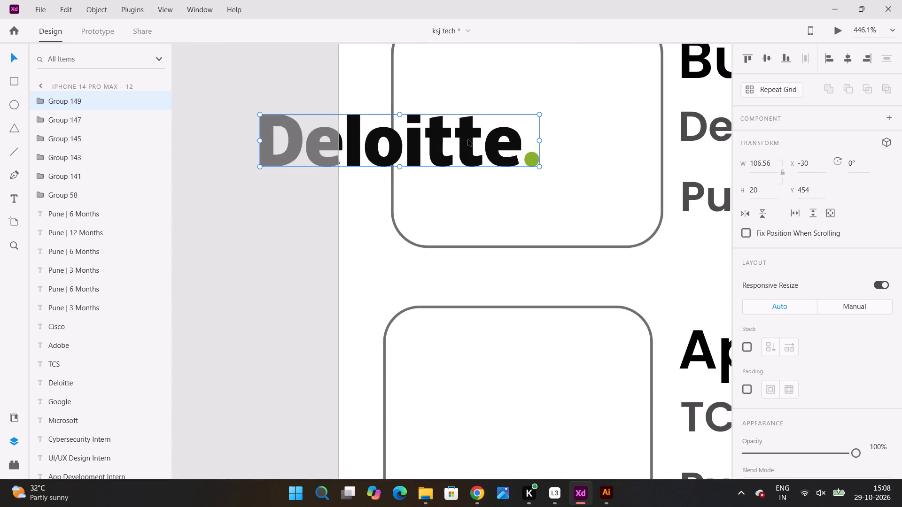
left_click_drag(468, 139, 601, 162)
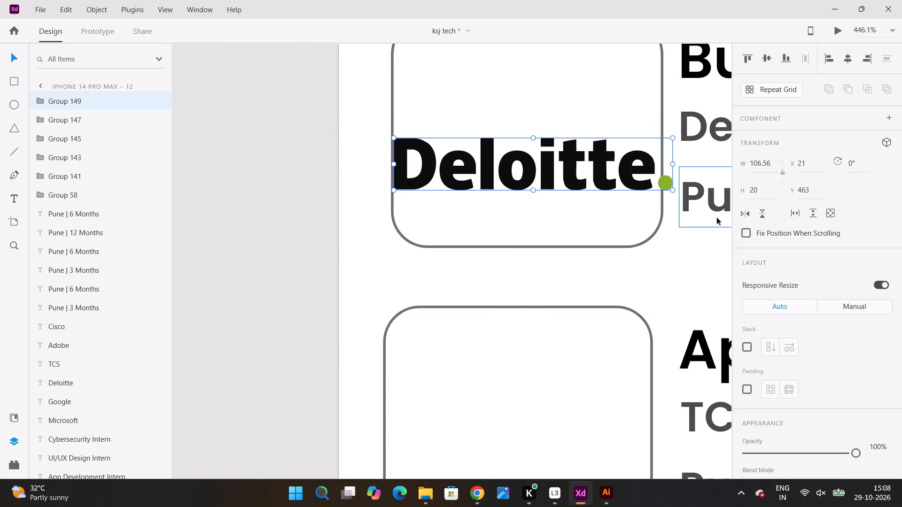
left_click_drag(673, 191, 656, 175, "shift")
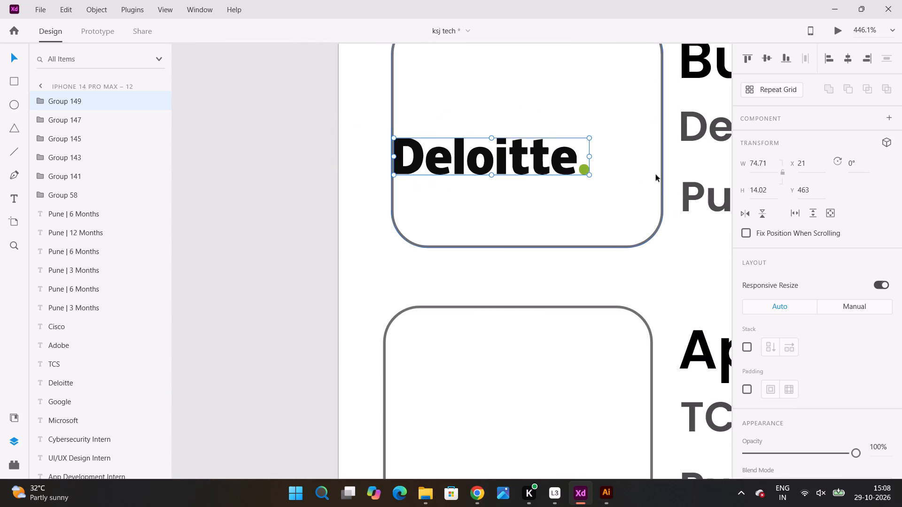
scroll(562, 162, "up", 2)
left_click_drag(534, 167, 571, 185)
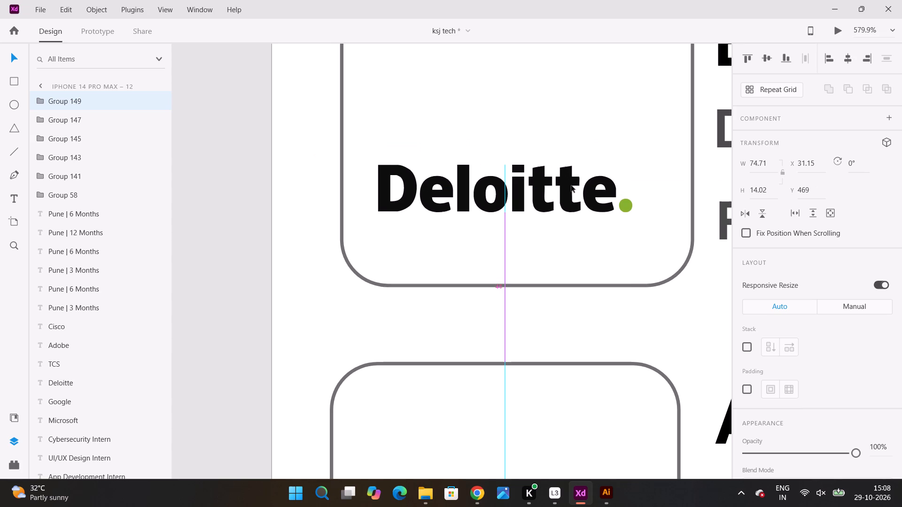
left_click_drag(571, 185, 581, 196)
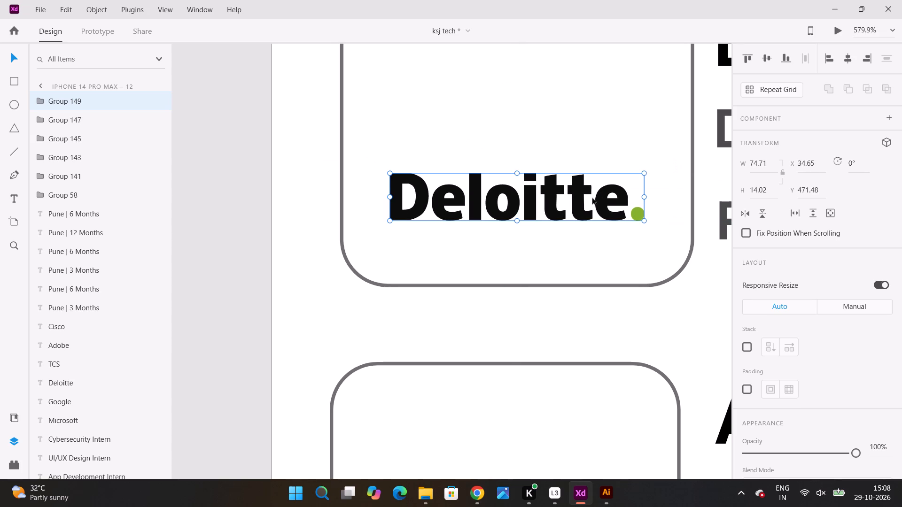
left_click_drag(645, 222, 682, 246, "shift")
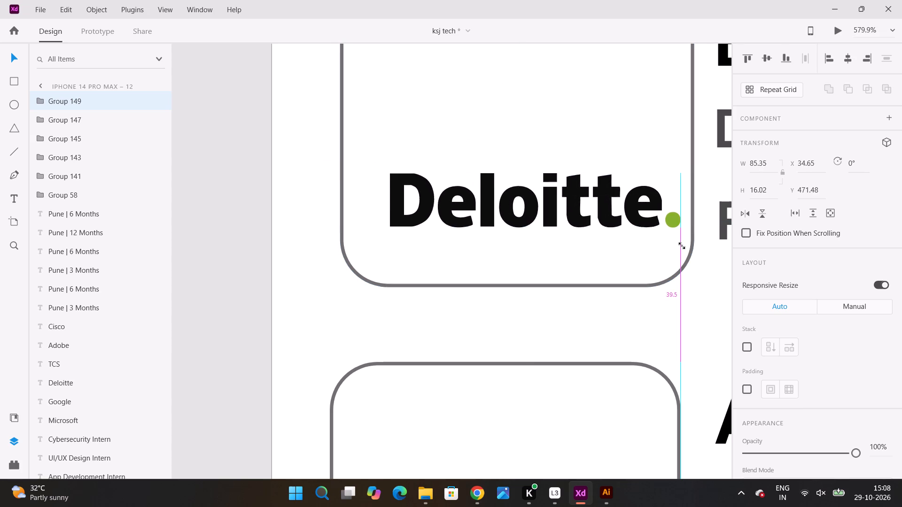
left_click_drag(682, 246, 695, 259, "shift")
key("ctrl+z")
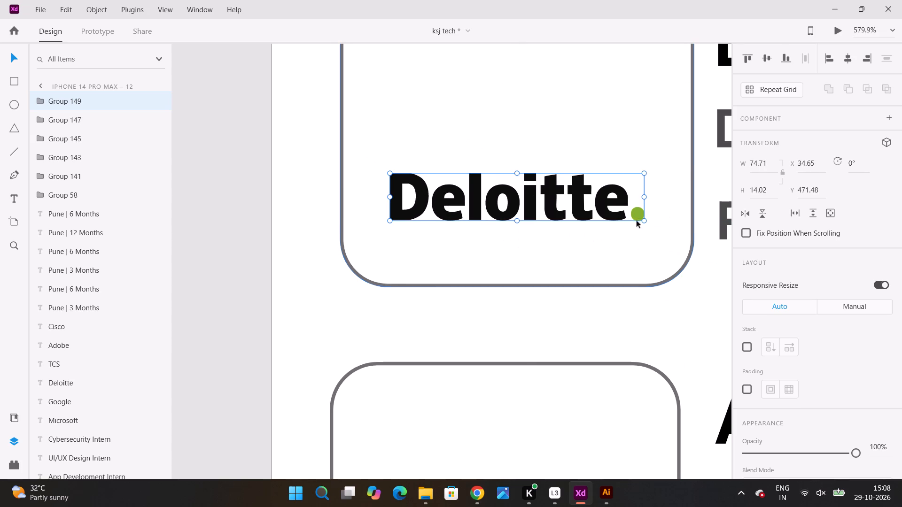
Enlarge the Deloitte logo to about 96 wide and centre it horizontally in the box's lower part, at about X 24, Y 471.
left_click_drag(646, 220, 685, 261, "shift")
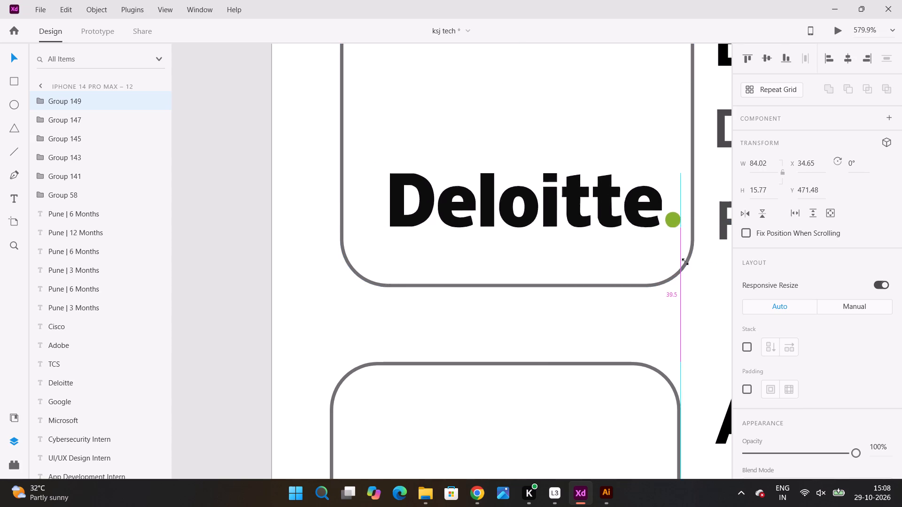
left_click_drag(685, 261, 689, 267, "shift")
left_click_drag(557, 202, 545, 199)
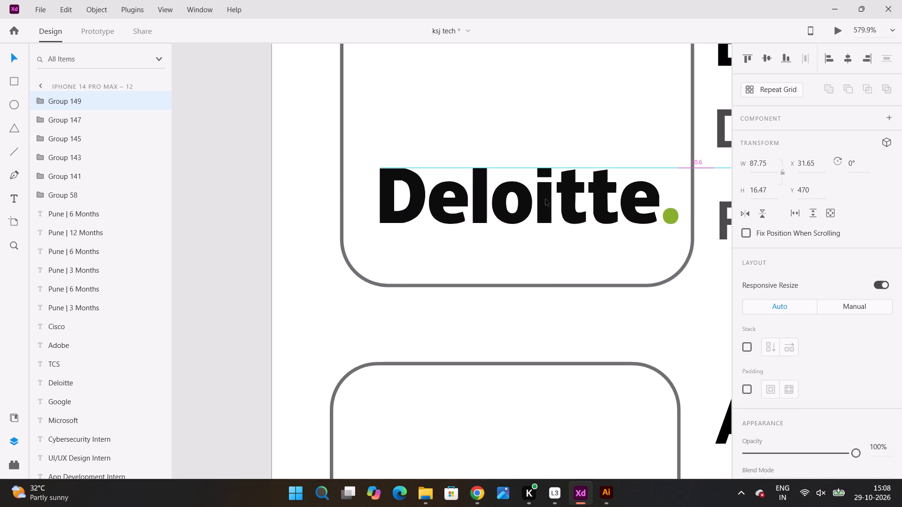
left_click_drag(545, 199, 532, 196)
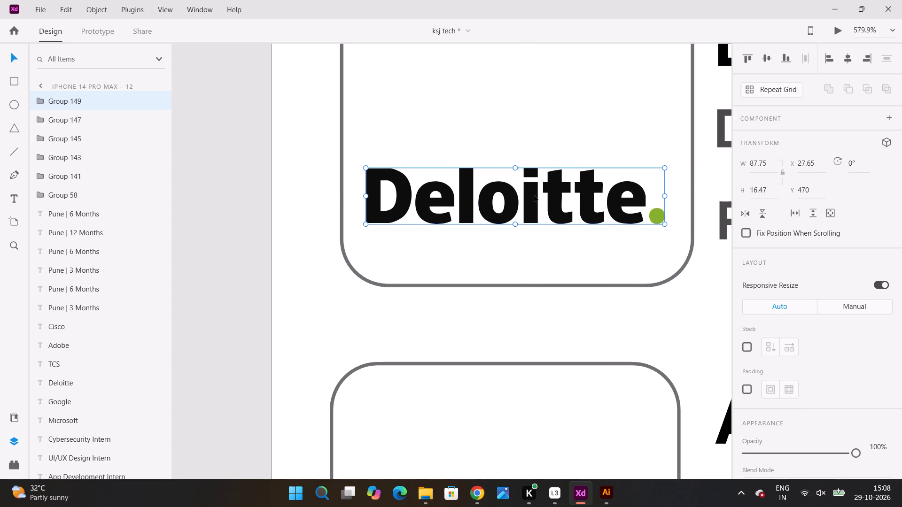
left_click_drag(666, 225, 692, 236, "shift")
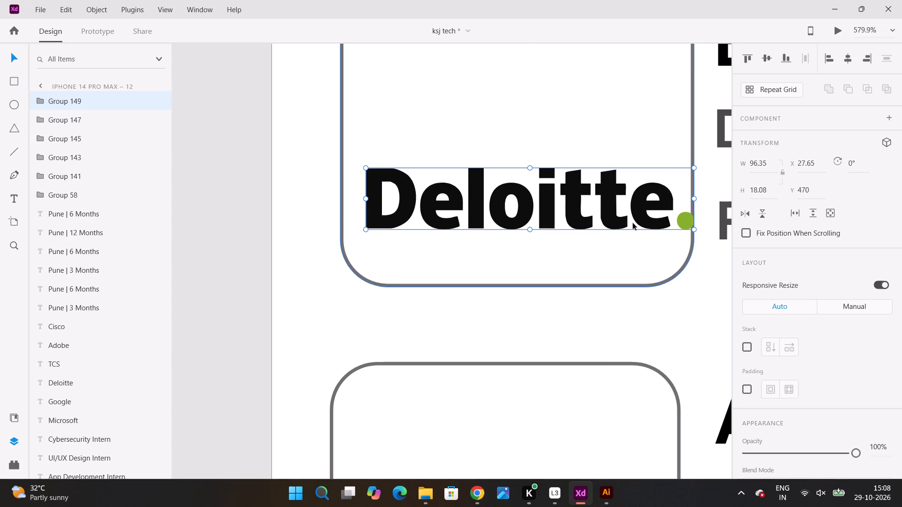
left_click_drag(505, 189, 498, 190)
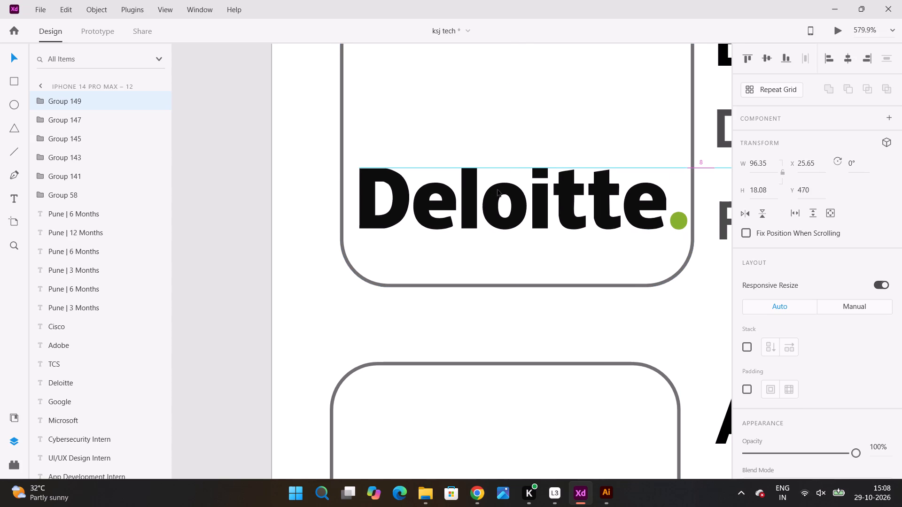
left_click_drag(498, 190, 493, 190)
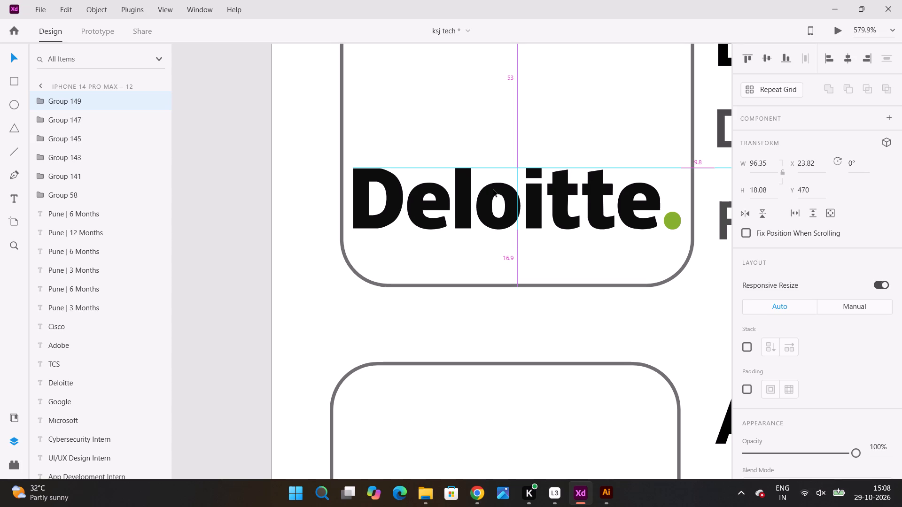
left_click_drag(493, 190, 493, 192)
scroll(500, 189, "up", 7)
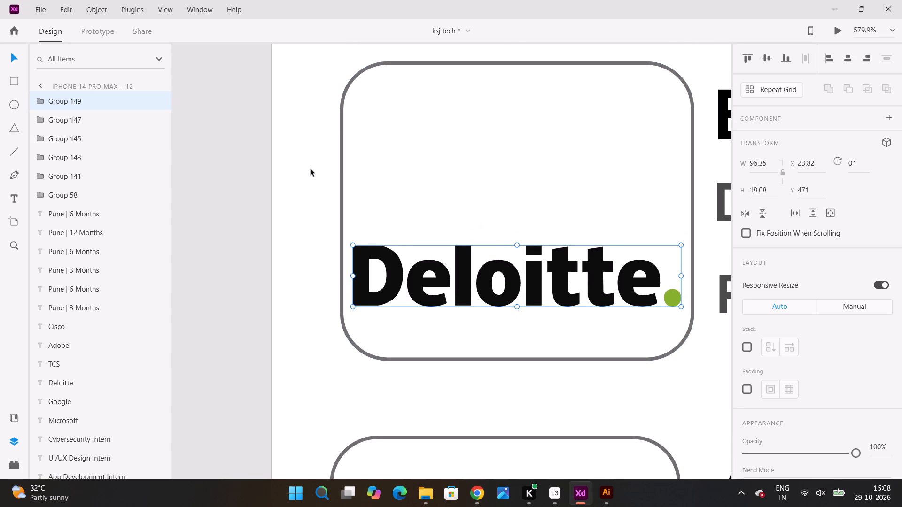
left_click(309, 169)
Switch to Chrome and examine the general Deloitte search results and the official Deloitte website for the company's logo symbol.
scroll(414, 217, "down", 4, "alt")
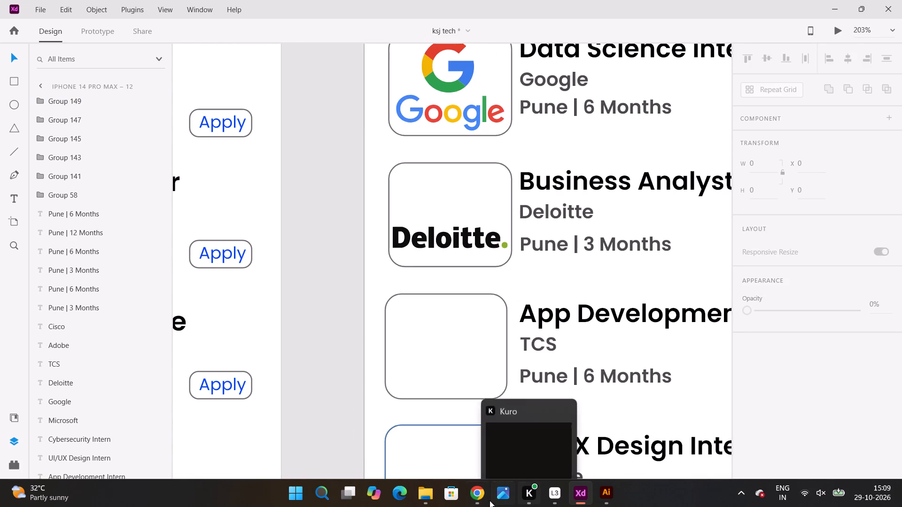
left_click(467, 498)
scroll(259, 299, "down", 6)
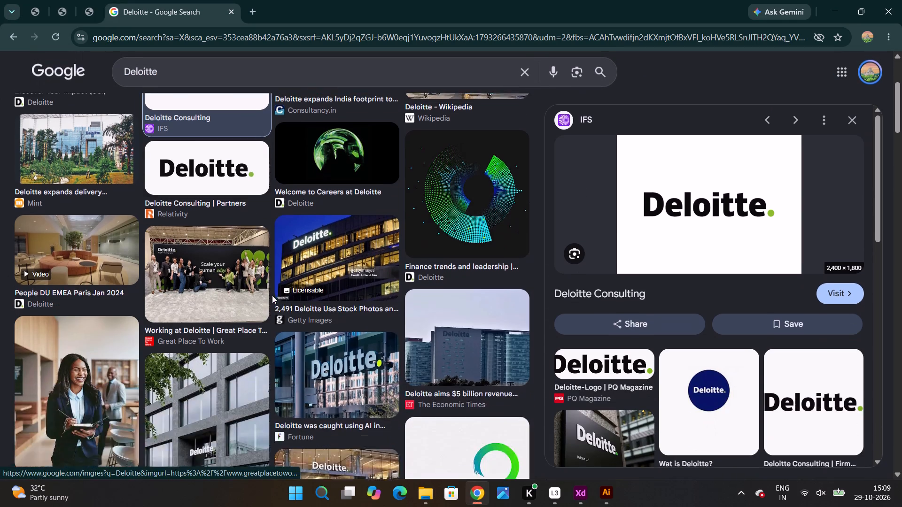
scroll(296, 226, "up", 6)
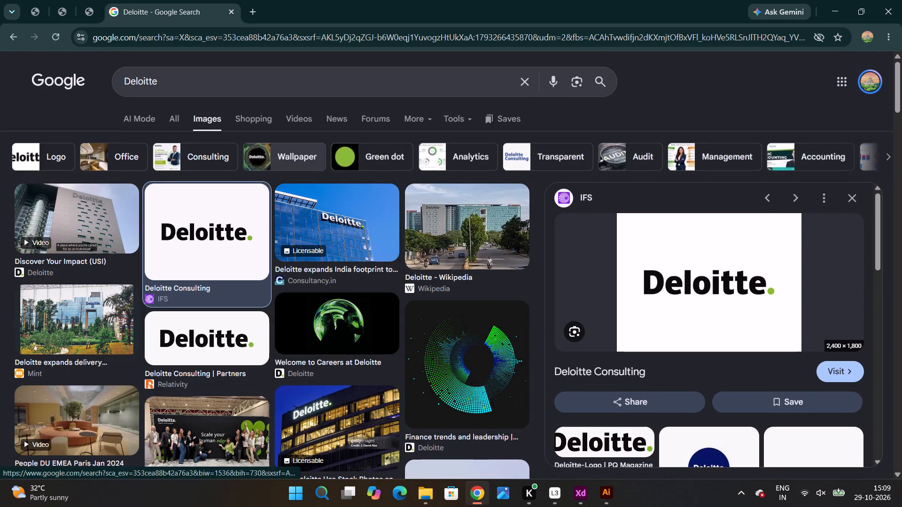
left_click(174, 116)
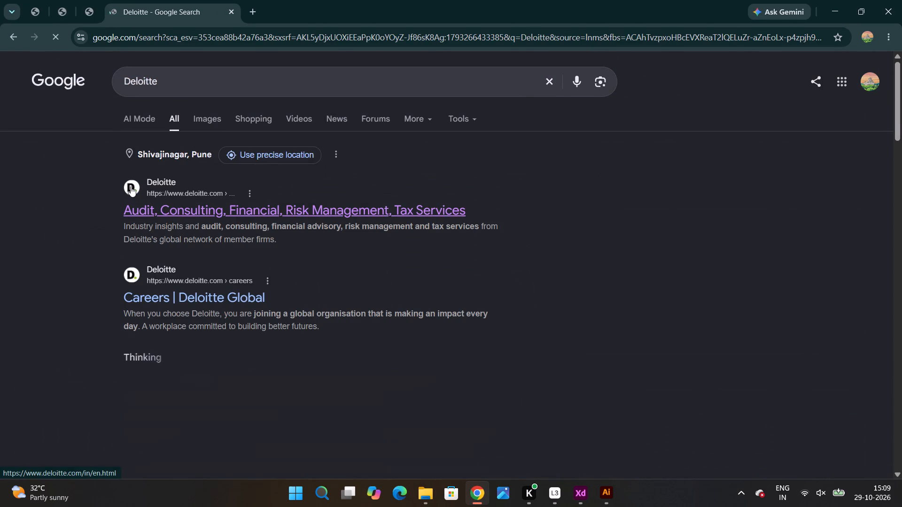
left_click(131, 186)
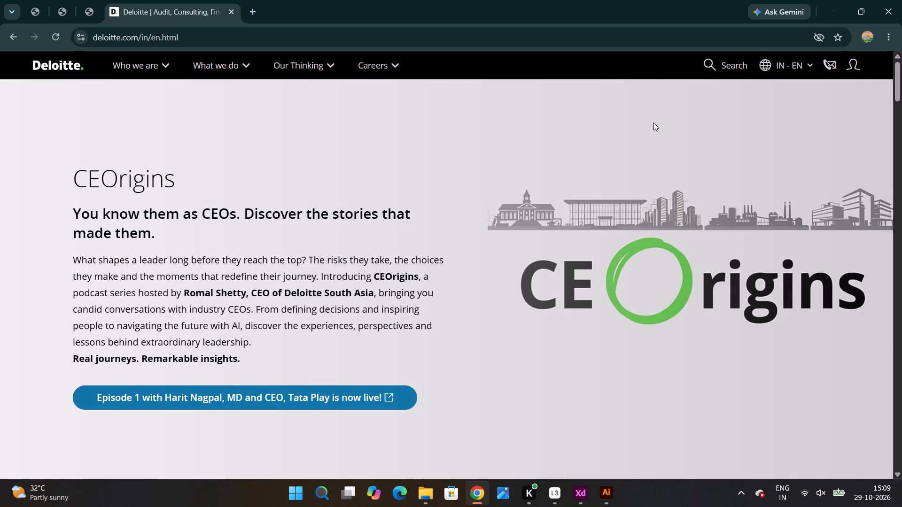
left_click(12, 34)
scroll(191, 274, "down", 5)
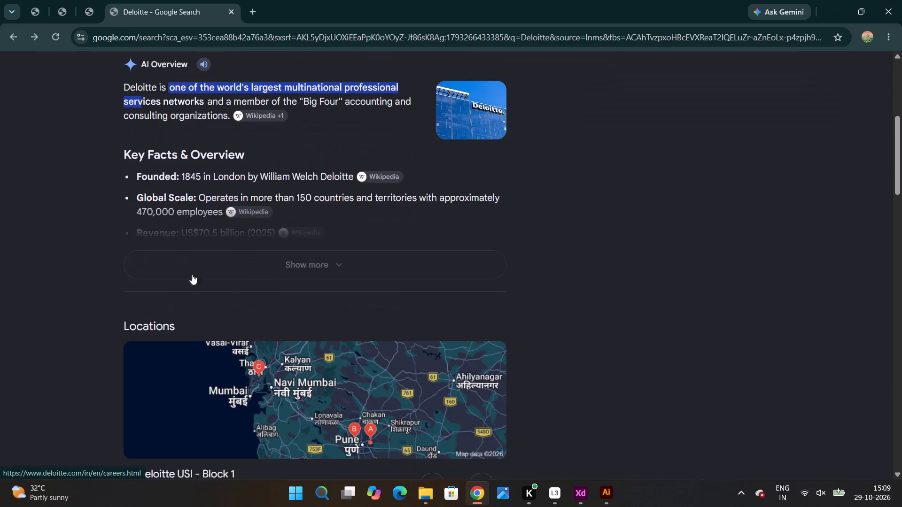
scroll(181, 254, "up", 10)
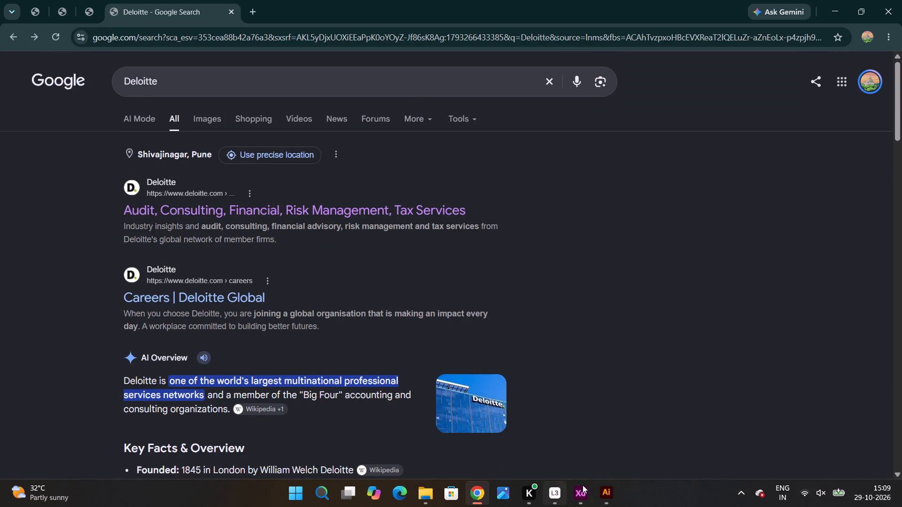
Switch to Illustrator and delete all letters between the D and the green dot of the Deloitte logo.
left_click(605, 492)
scroll(413, 271, "down", 2, "alt")
scroll(316, 244, "up", 2, "alt")
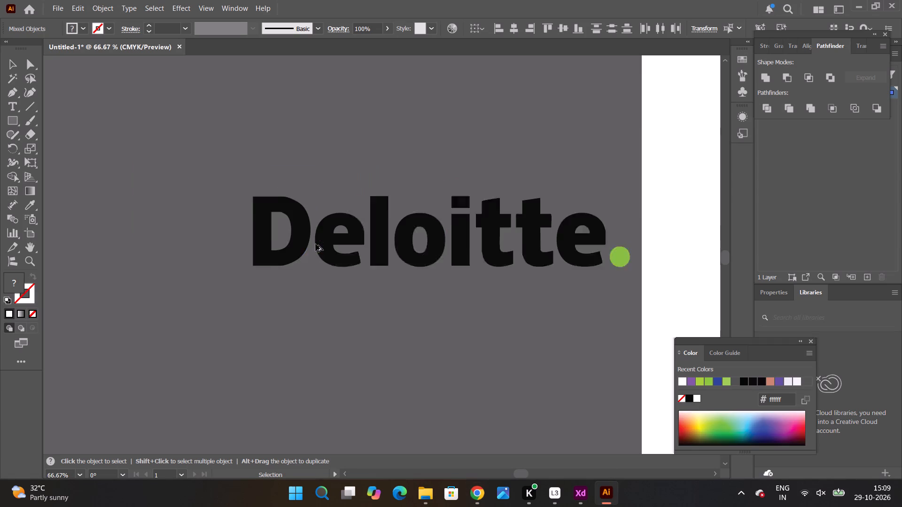
scroll(316, 244, "up", 2, "alt")
double_click(338, 243)
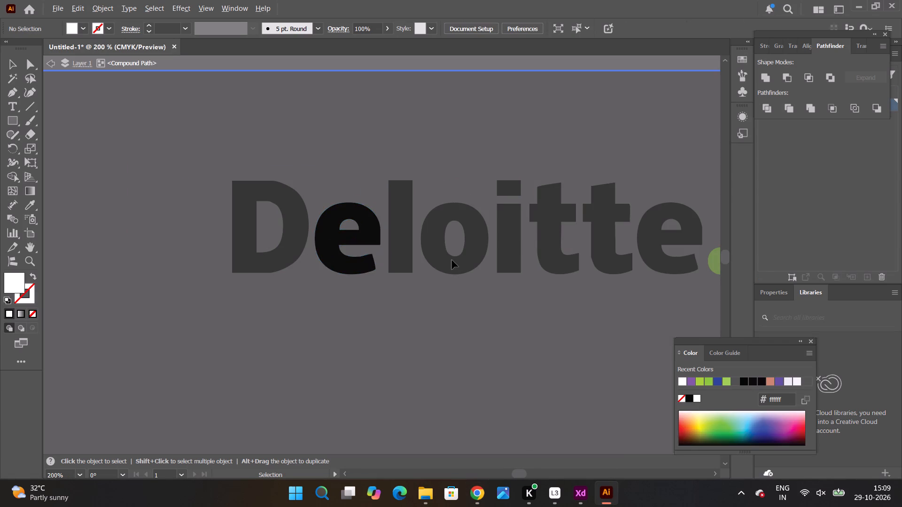
scroll(452, 260, "down", 3, "alt")
double_click(527, 252)
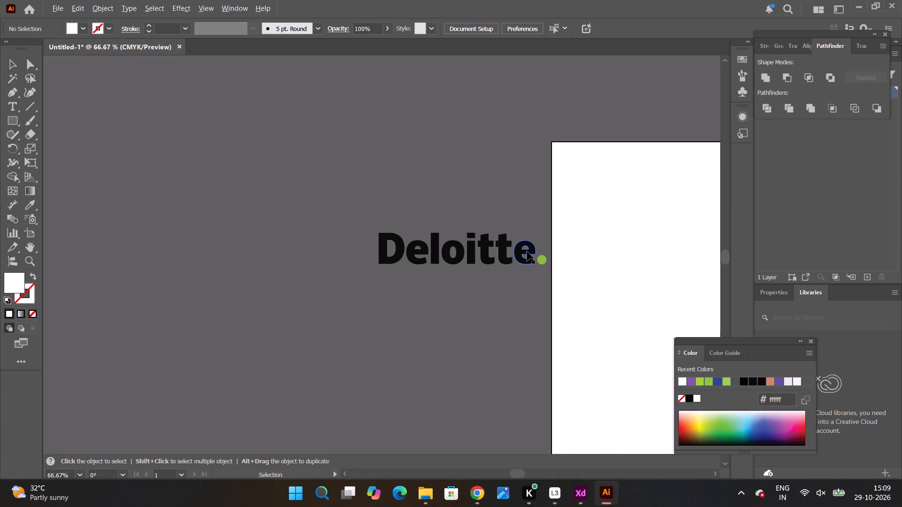
scroll(527, 252, "up", 3, "alt")
left_click(456, 229, "shift")
left_click(399, 228, "shift")
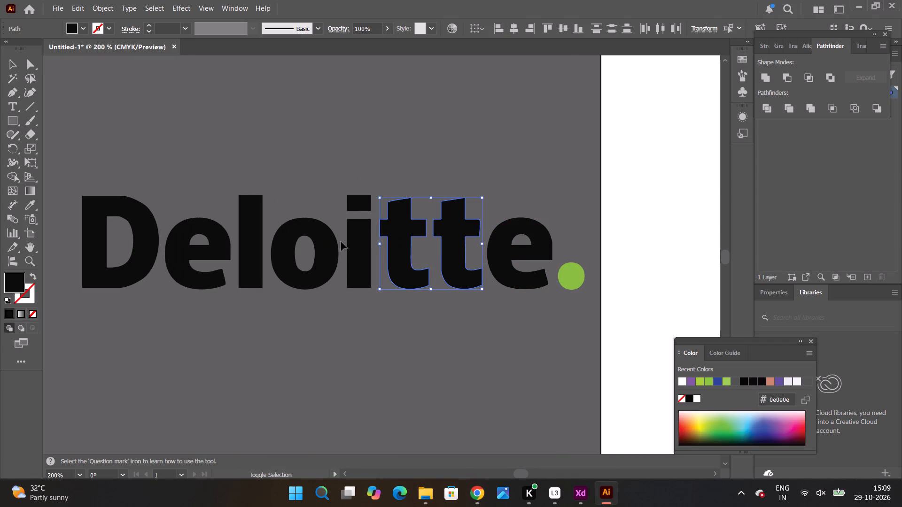
left_click(327, 240, "shift")
left_click(238, 220, "shift")
left_click(215, 227, "shift")
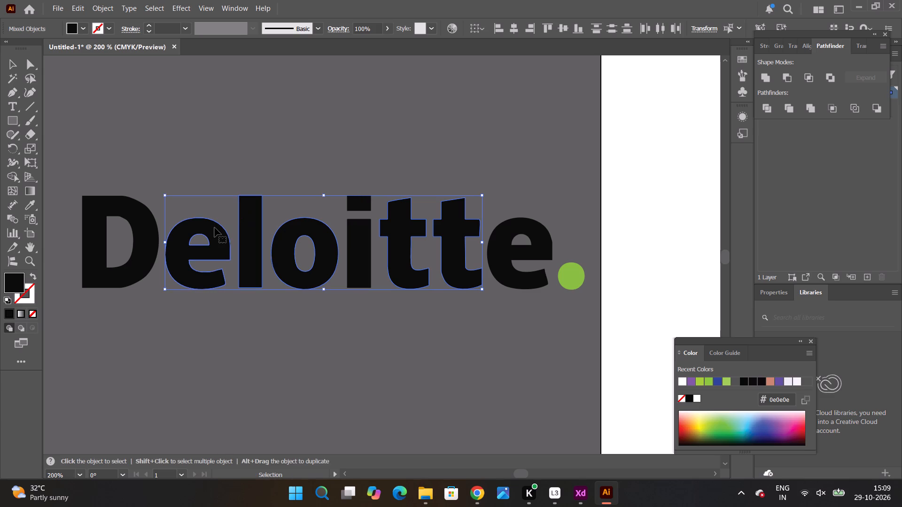
key("BackSpace")
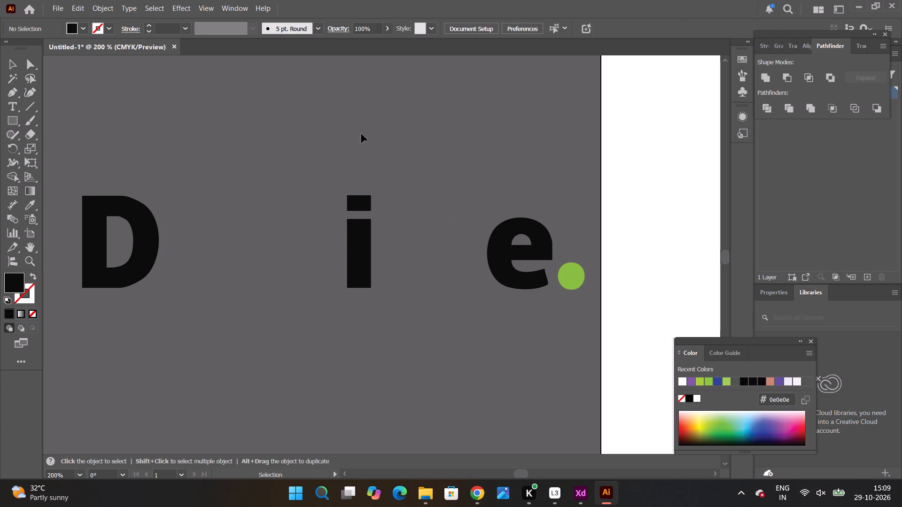
left_click_drag(357, 133, 537, 359)
key("Delete")
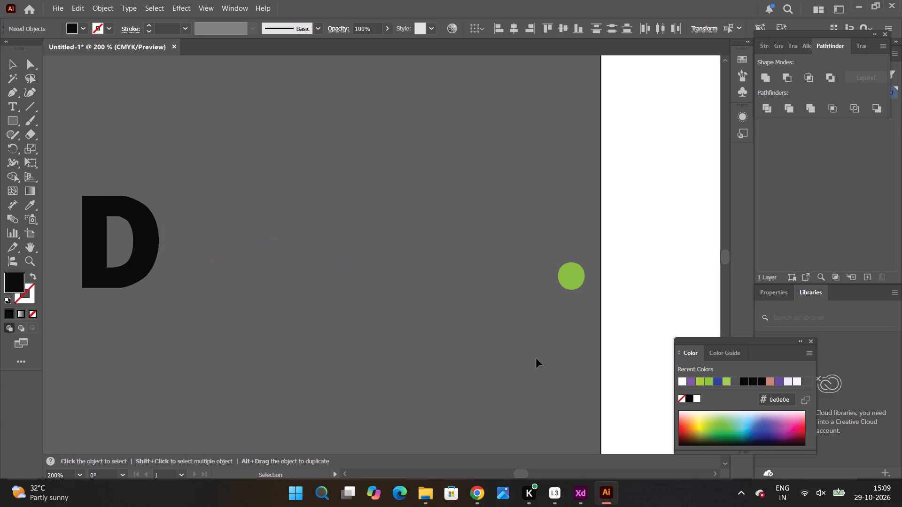
Move the green dot beside the foot of the D, level with its baseline, and copy both shapes.
left_click_drag(526, 260, 557, 314)
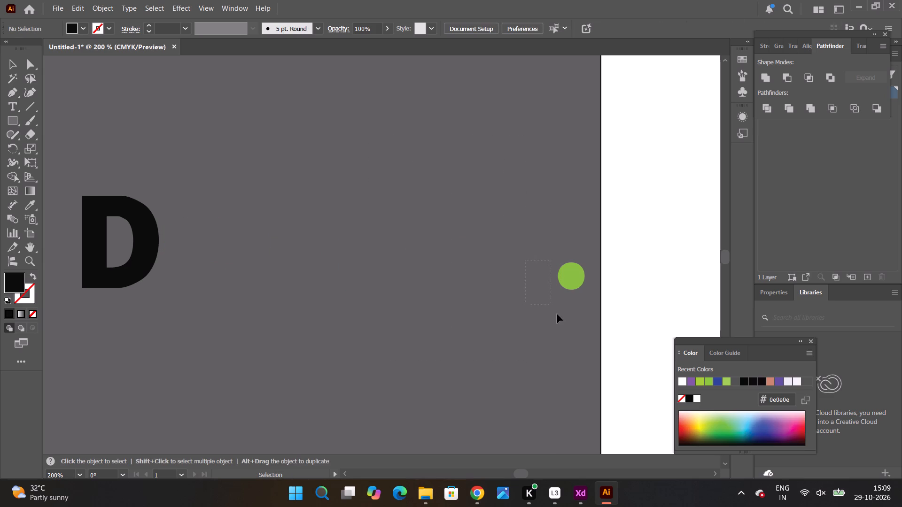
left_click_drag(557, 314, 574, 334)
scroll(575, 328, "down", 1, "alt")
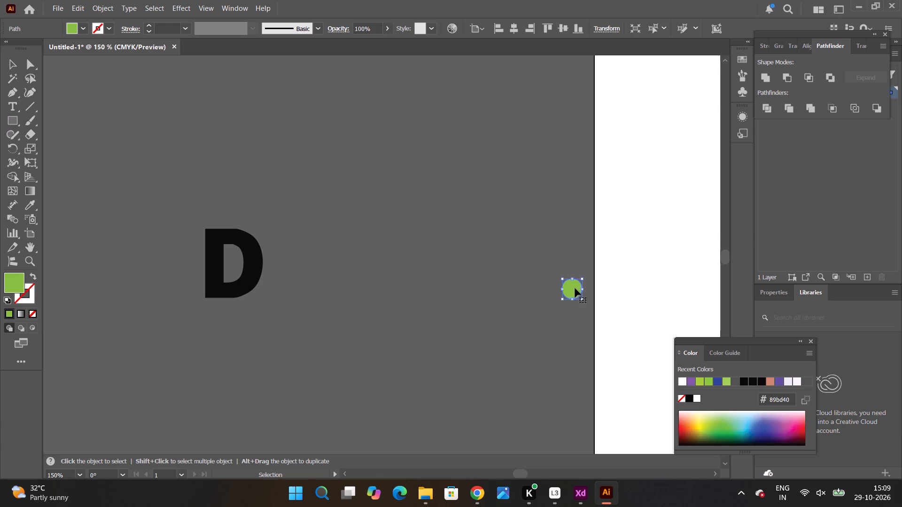
left_click_drag(575, 288, 280, 289)
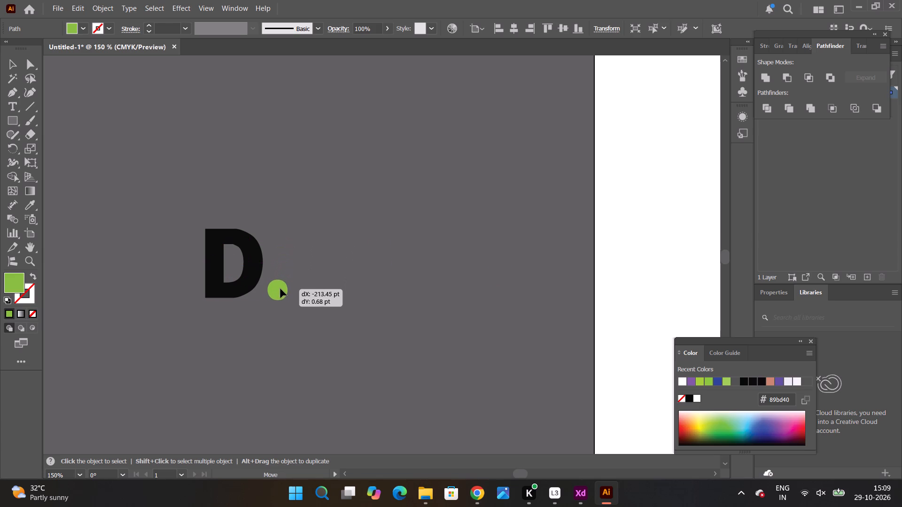
left_click_drag(280, 289, 280, 285)
scroll(280, 285, "down", 2, "alt")
scroll(224, 256, "up", 4, "alt")
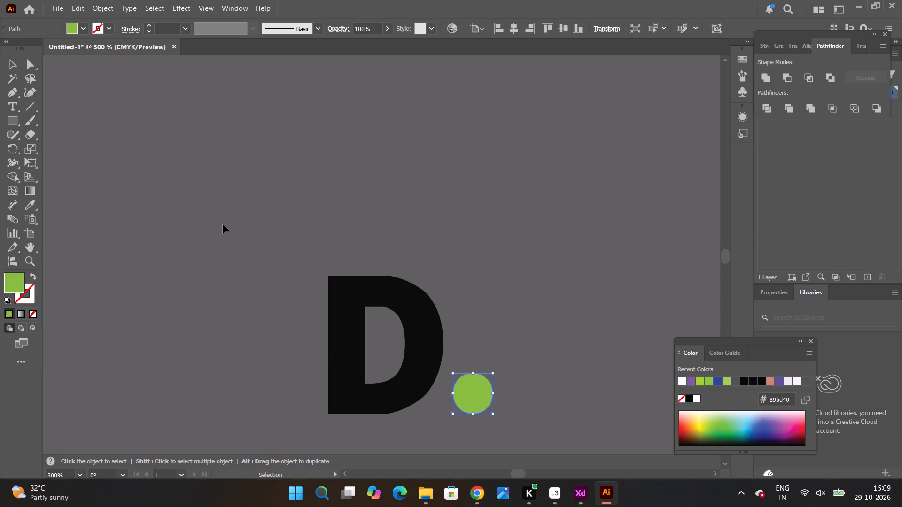
left_click_drag(226, 218, 555, 449)
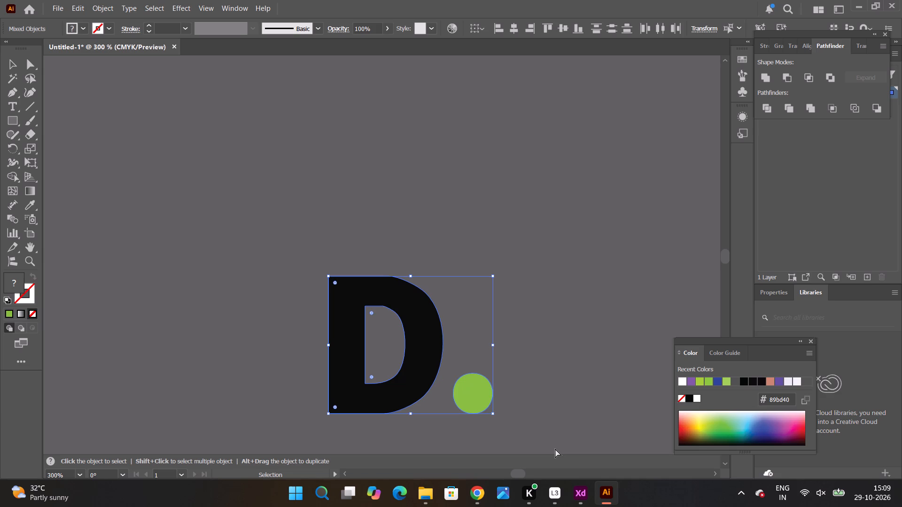
key("ctrl+c")
key("ctrl+c")
Shift the green dot about 3.6 pt closer to the D, keeping it on the same baseline.
left_click(581, 359)
left_click(482, 394)
left_click_drag(476, 392, 464, 392)
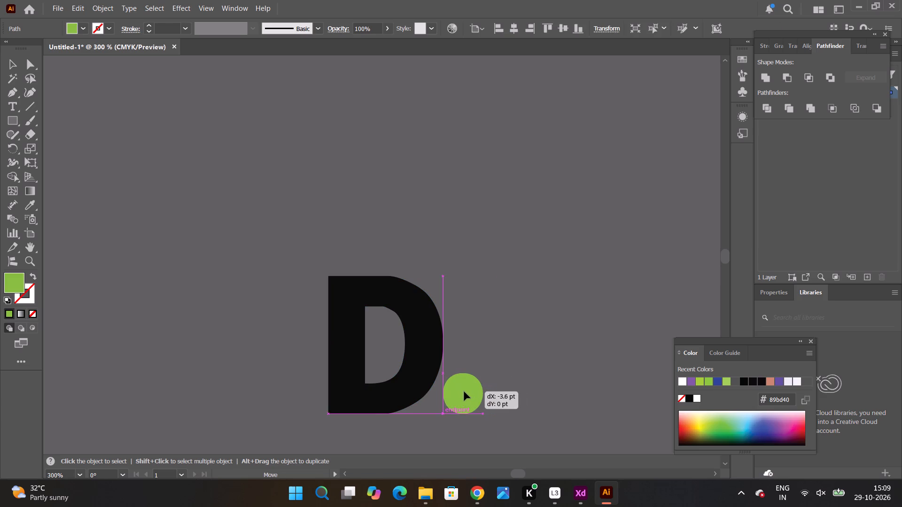
left_click_drag(464, 392, 467, 392)
left_click(533, 307)
Select the D and the green dot together and copy them.
left_click_drag(307, 228, 309, 230)
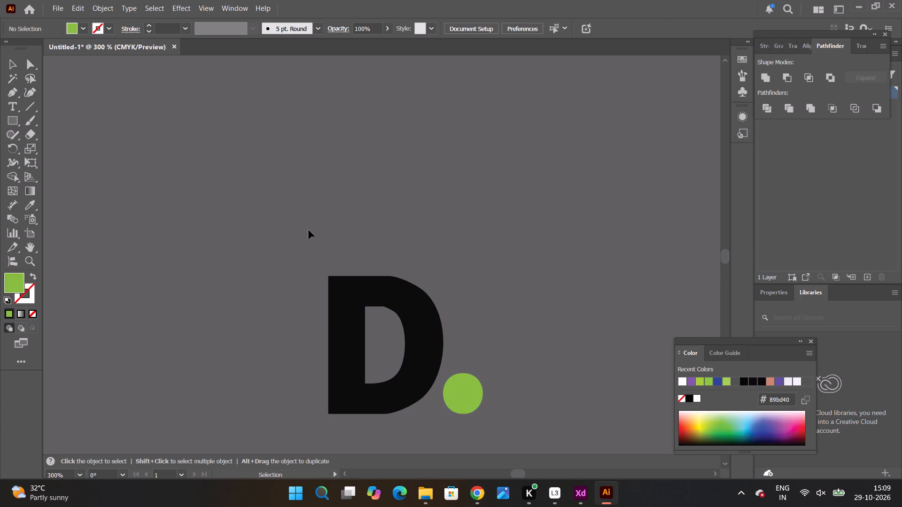
left_click_drag(309, 230, 513, 422)
key("ctrl+c")
key("ctrl+c")
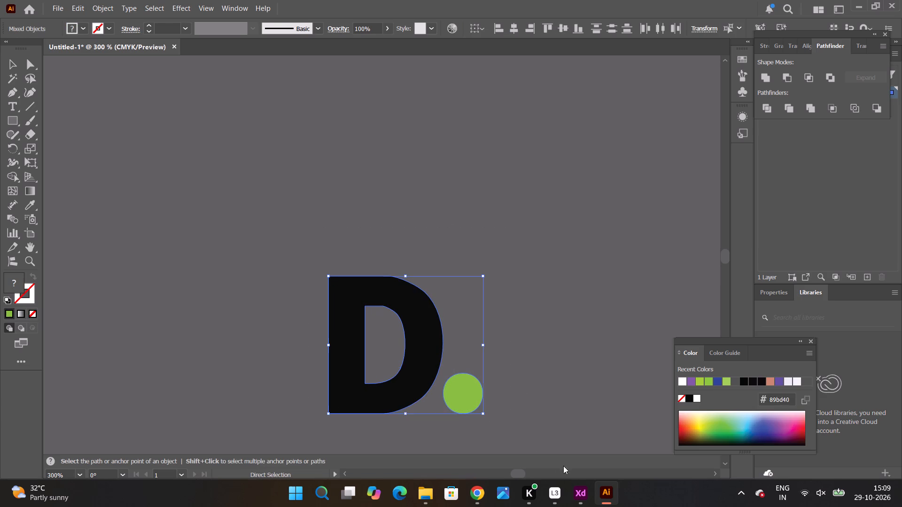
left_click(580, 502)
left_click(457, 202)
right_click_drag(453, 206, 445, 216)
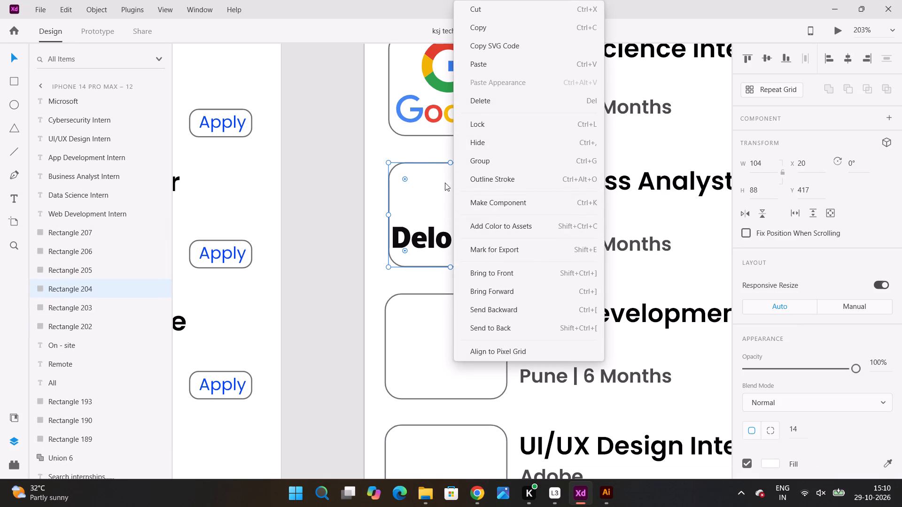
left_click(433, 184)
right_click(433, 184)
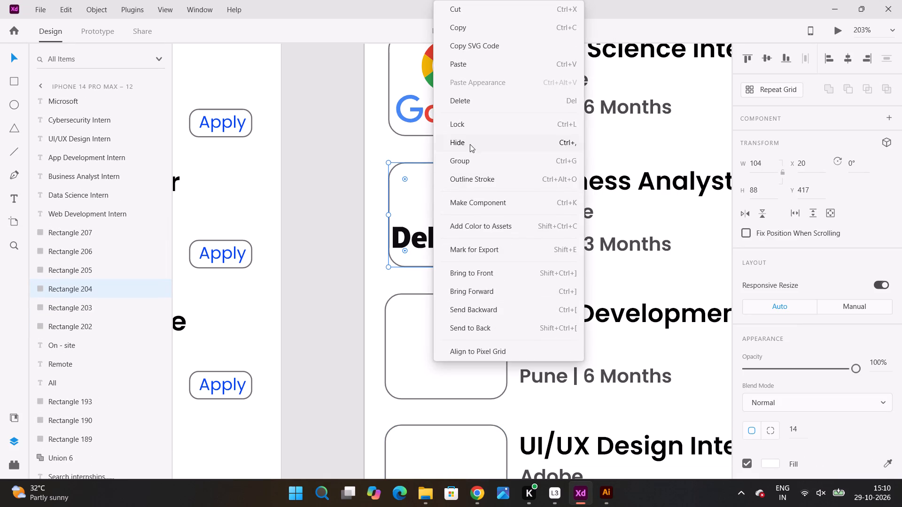
Return to Illustrator, copy the selected D-and-dot symbol again, and paste it into the internships artboard in Adobe XD.
left_click(602, 500)
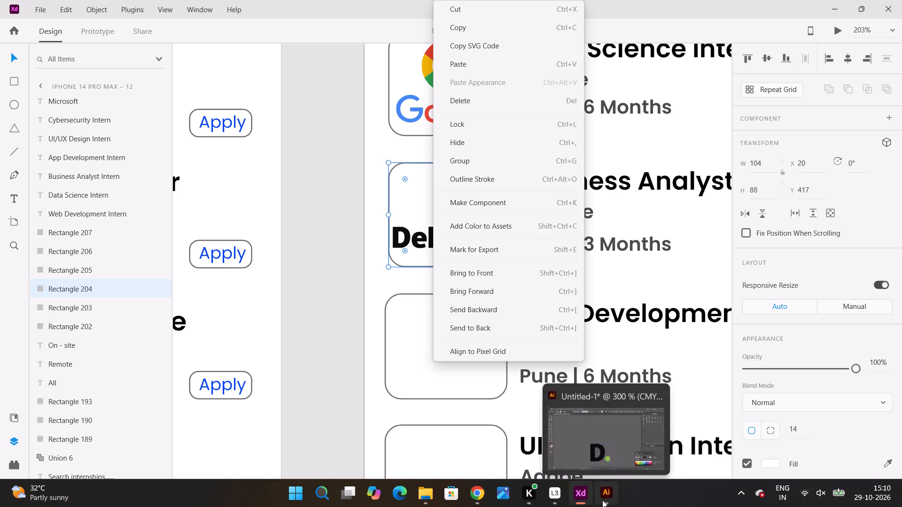
right_click(430, 334)
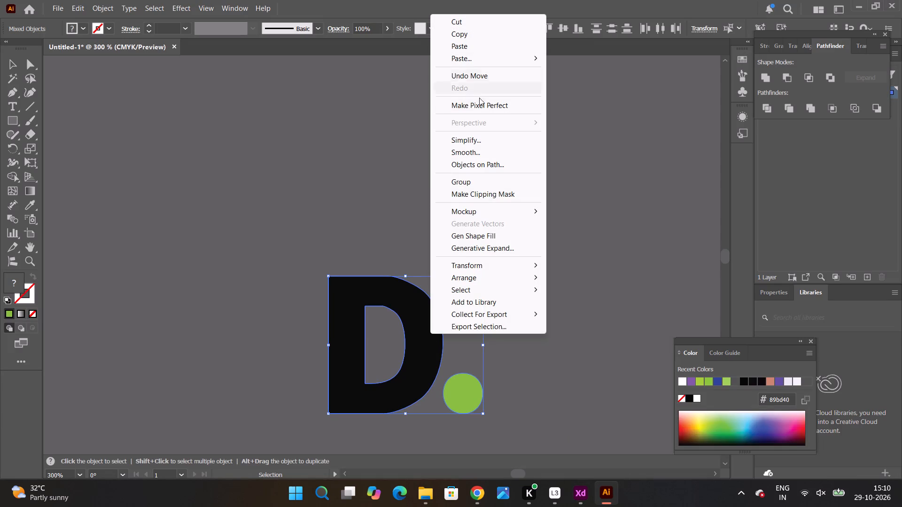
left_click(482, 34)
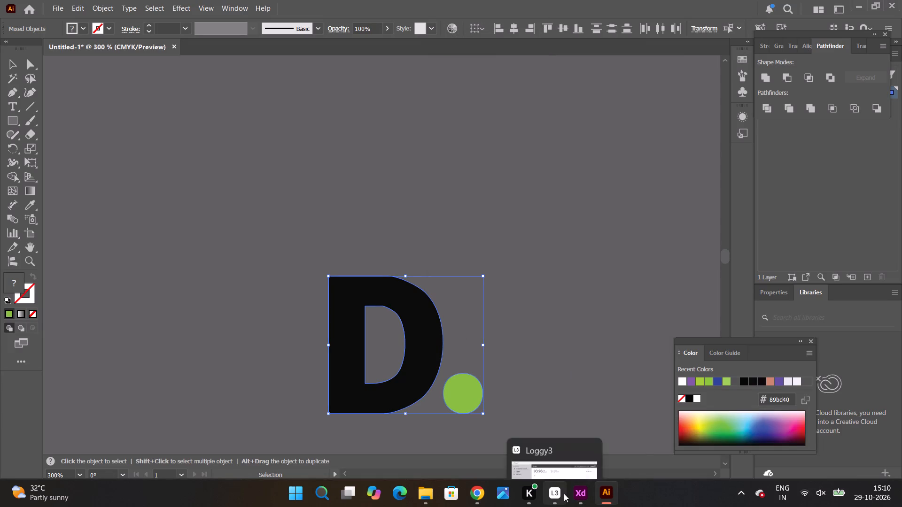
left_click(570, 493)
right_click(415, 176)
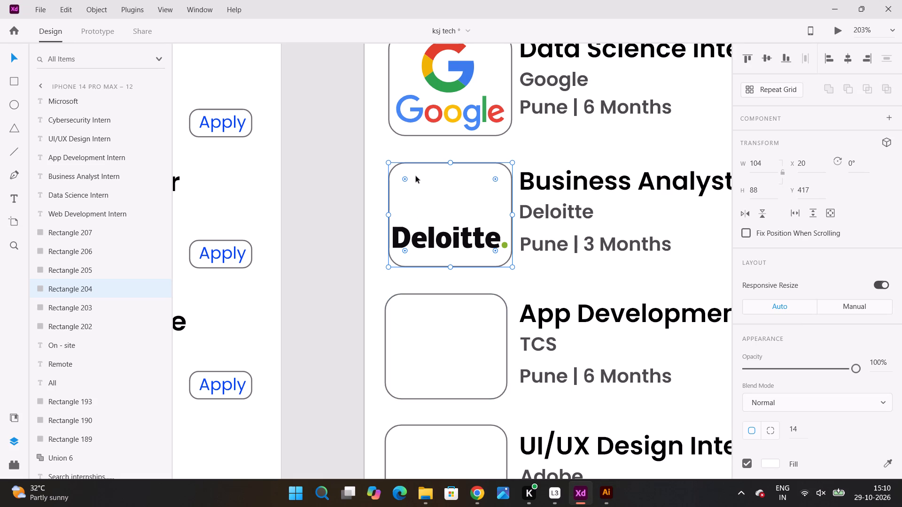
right_click(430, 182)
left_click(455, 66)
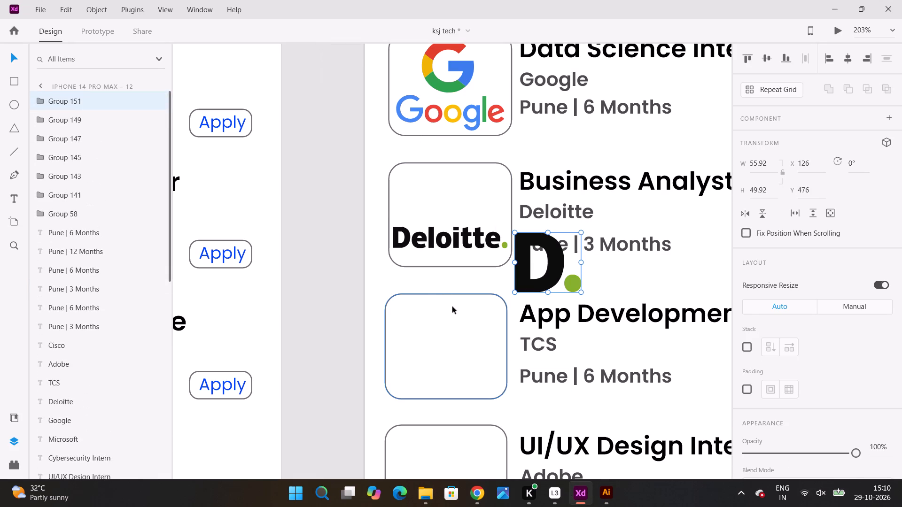
Place the D symbol centred above the Deloitte wordmark in its logo box, scaled to about 51 wide at about X 46, Y 423.
scroll(496, 305, "down", 5, "alt")
scroll(497, 297, "up", 5, "alt")
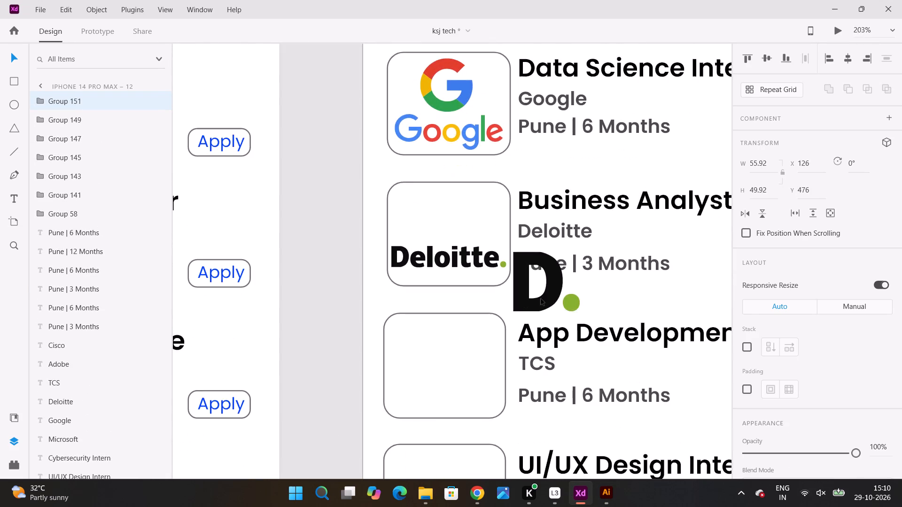
left_click_drag(559, 282, 463, 214)
scroll(457, 214, "up", 3, "alt")
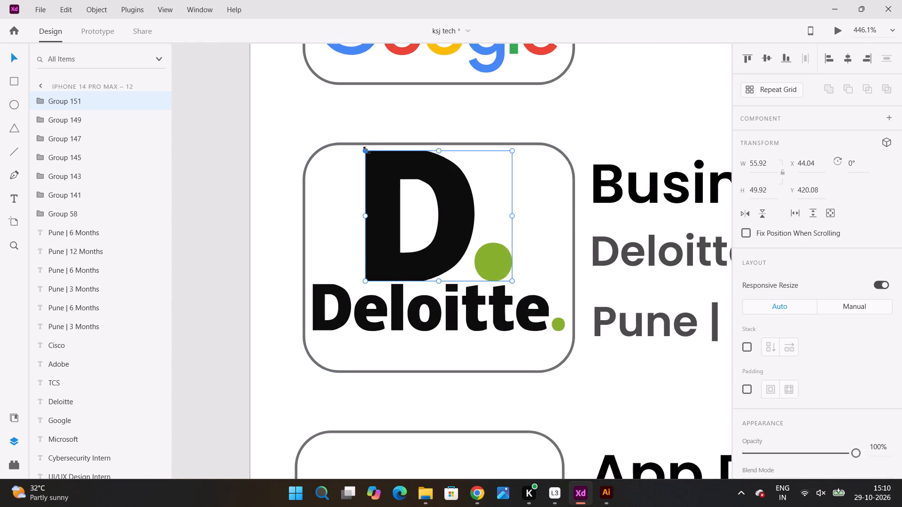
left_click_drag(367, 150, 378, 155, "shift")
left_click_drag(465, 214, 459, 213)
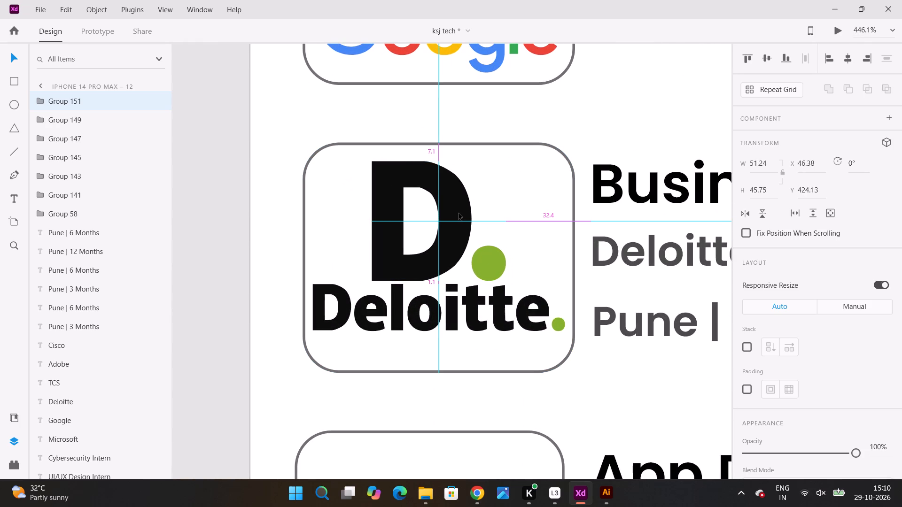
left_click_drag(459, 213, 458, 210)
left_click(609, 113)
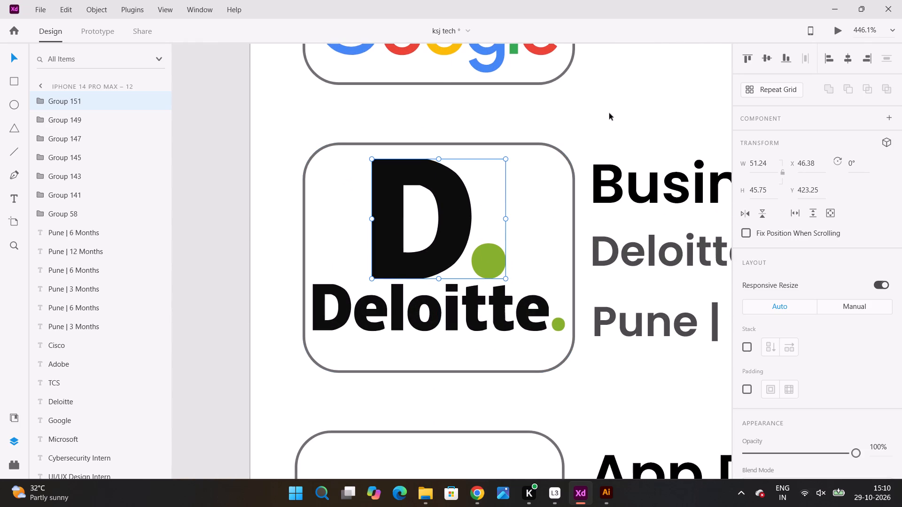
Save the ksj tech document with the completed Deloitte logo and check the internship listings.
key("ctrl+s")
key("ctrl+s")
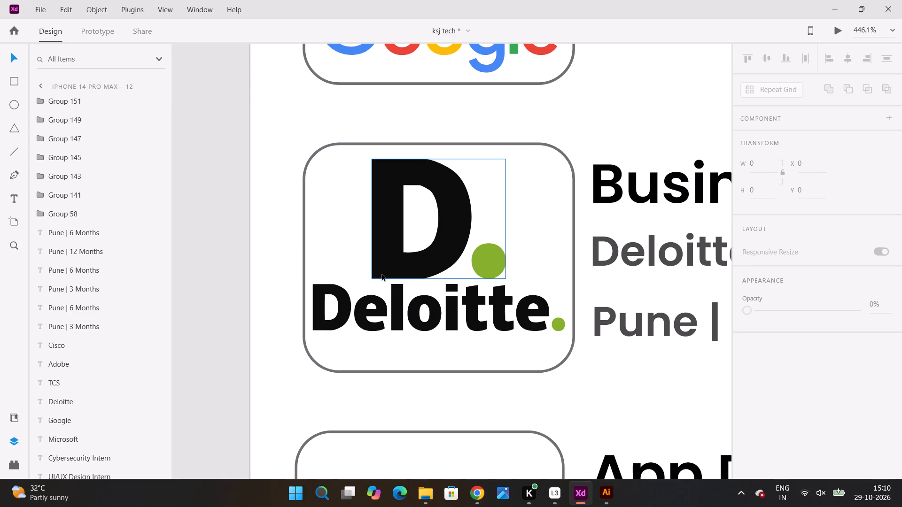
scroll(382, 274, "down", 5, "alt")
scroll(468, 328, "down", 5, "alt")
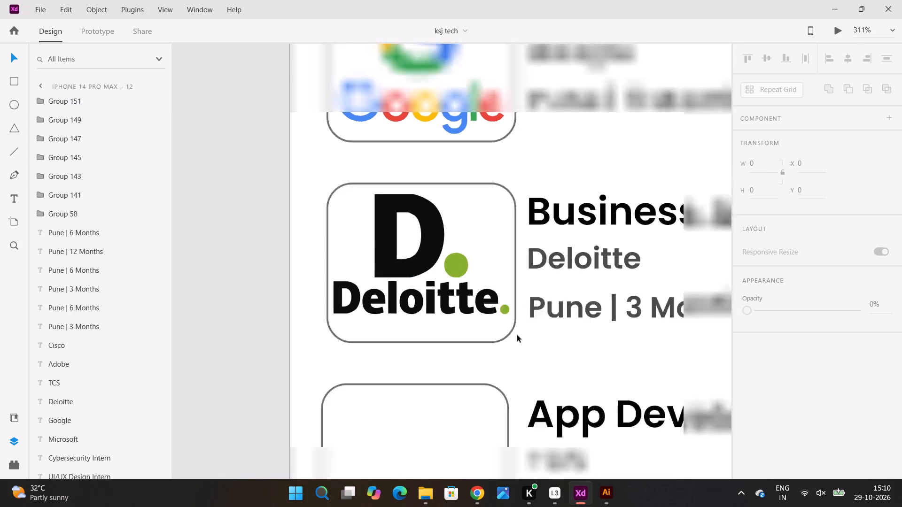
scroll(519, 332, "down", 2, "alt")
scroll(508, 333, "up", 5, "alt")
scroll(509, 336, "down", 11)
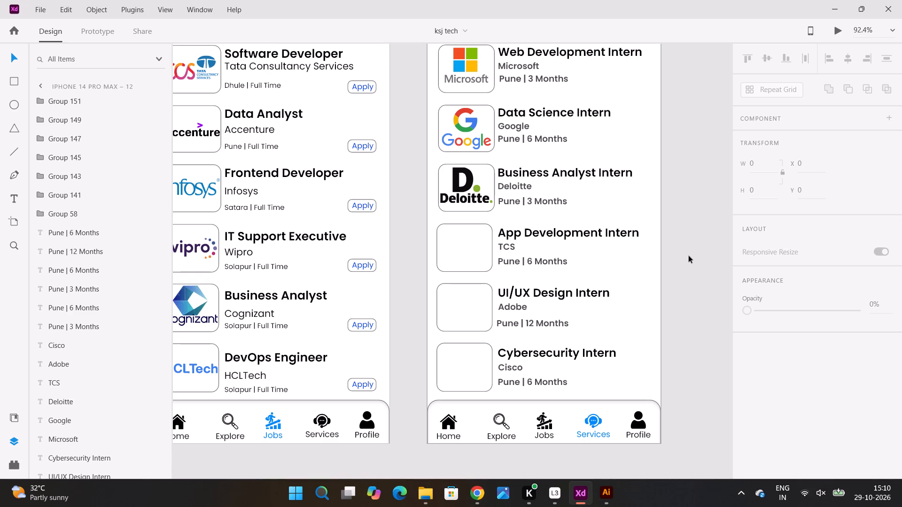
scroll(500, 170, "up", 5)
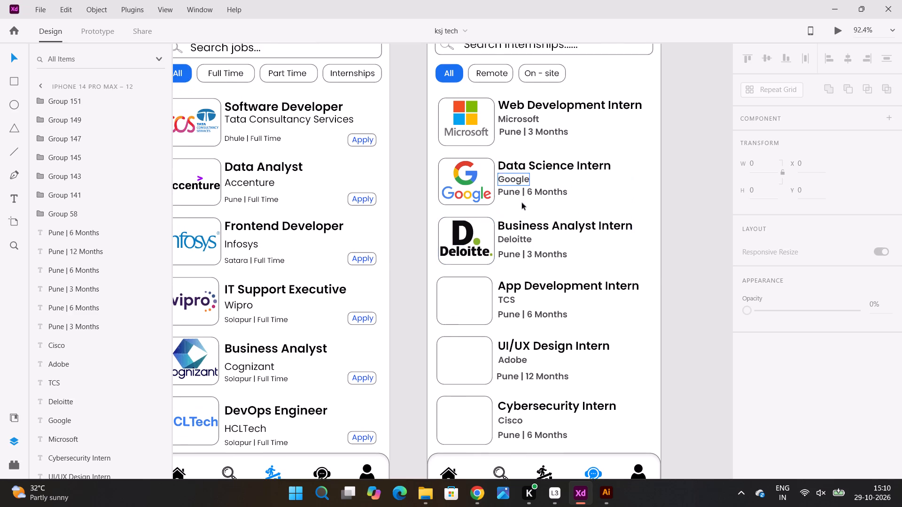
left_click(692, 206)
key("ctrl+s")
key("ctrl+s")
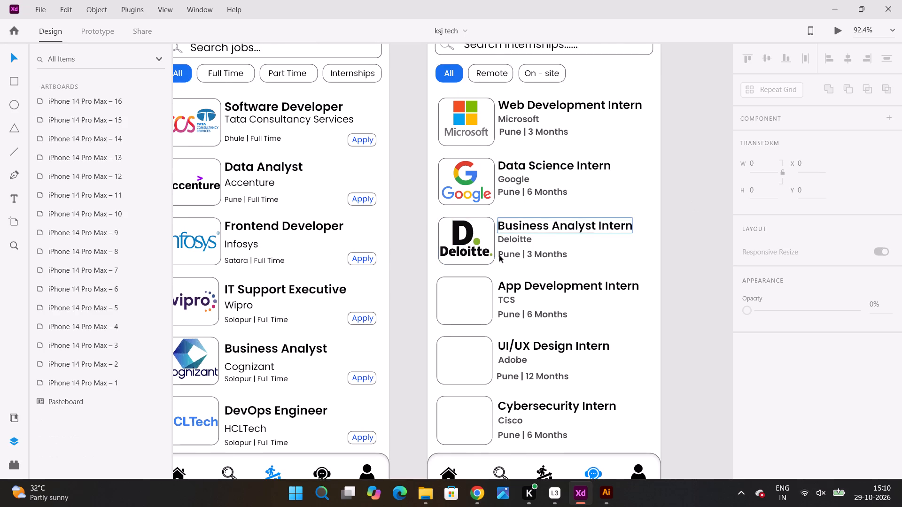
Copy the company name TCS from the App Development Intern listing.
scroll(478, 270, "down", 7)
double_click(508, 225)
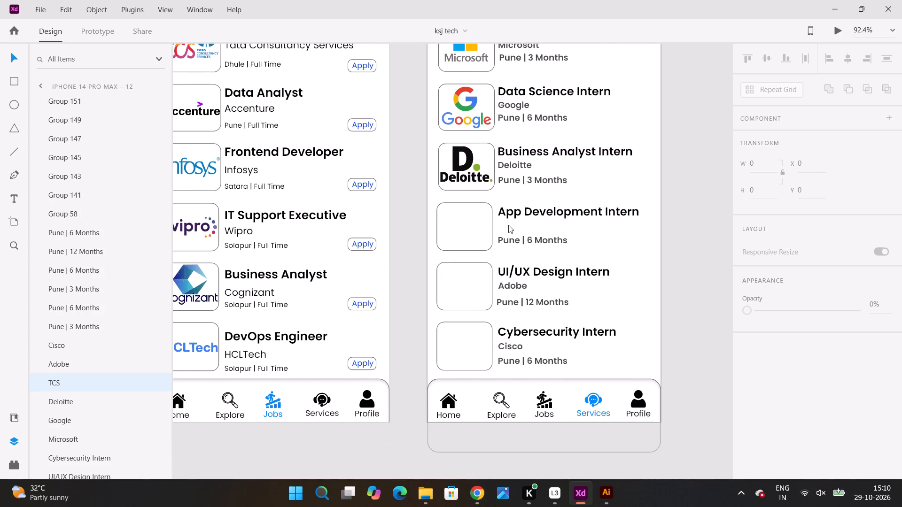
key("ctrl+c")
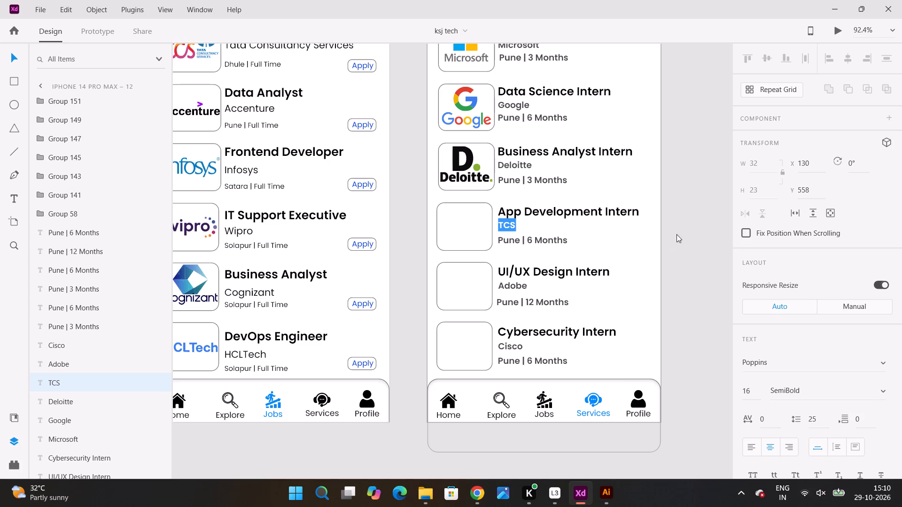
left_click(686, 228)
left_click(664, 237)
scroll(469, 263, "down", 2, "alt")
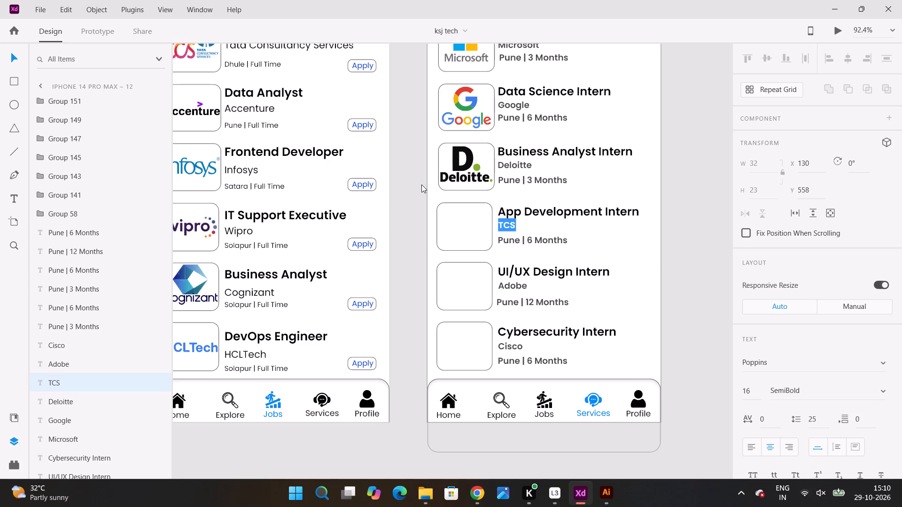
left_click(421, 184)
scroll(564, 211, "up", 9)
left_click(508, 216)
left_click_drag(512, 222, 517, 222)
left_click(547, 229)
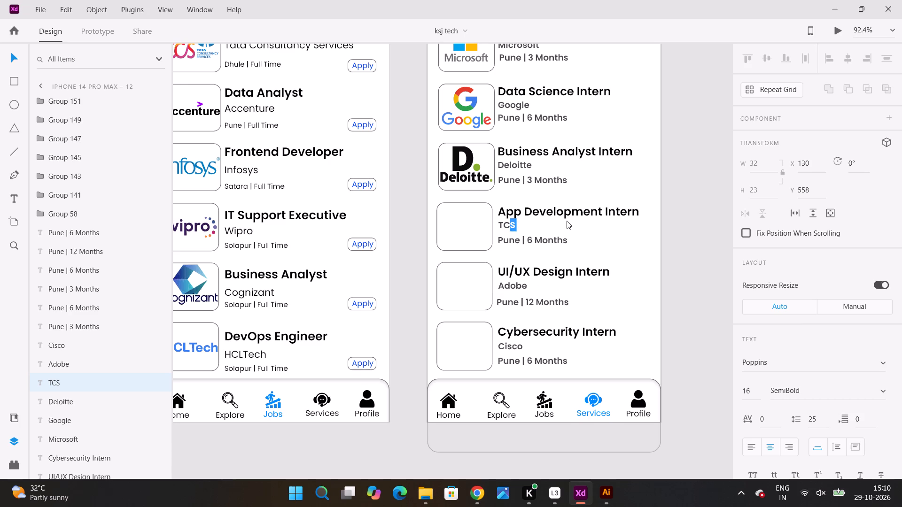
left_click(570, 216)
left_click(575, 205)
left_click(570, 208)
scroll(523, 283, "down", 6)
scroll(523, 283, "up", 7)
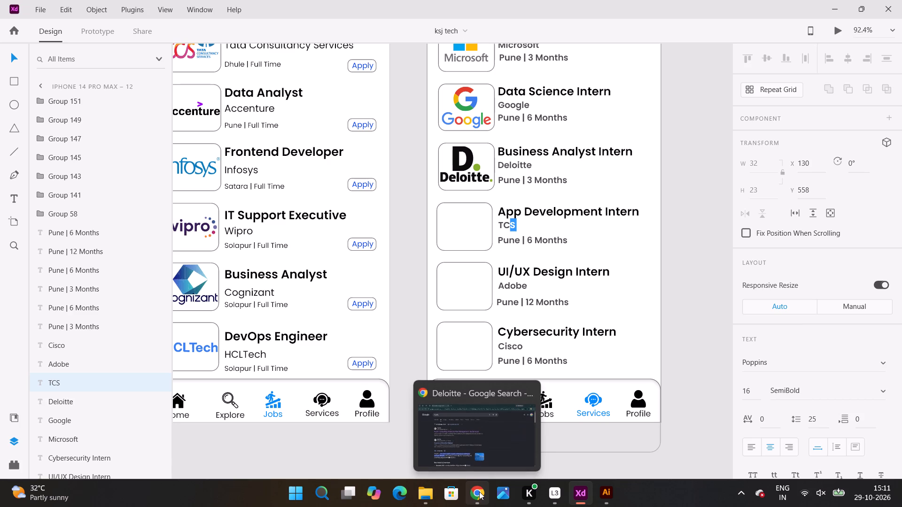
Switch to Chrome and search Google for "it companies in karad".
left_click(479, 492)
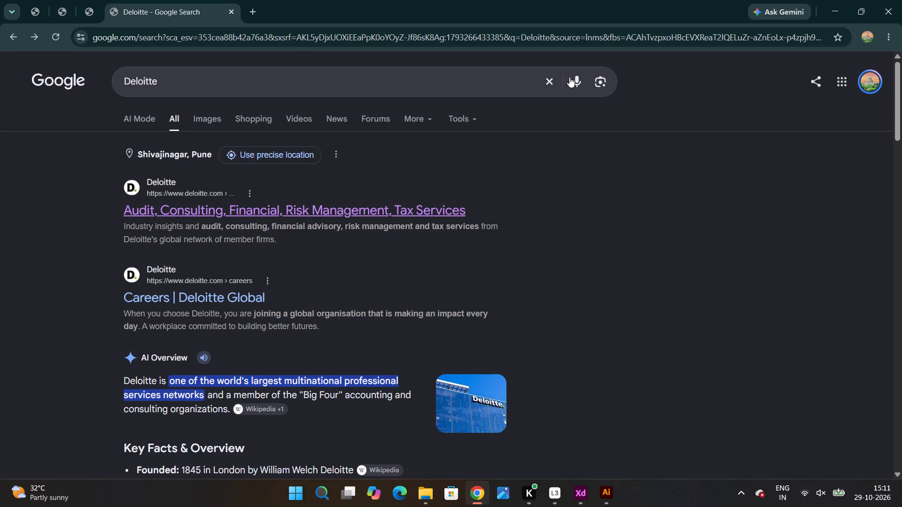
left_click(549, 80)
type("it")
key("space")
type("companies")
key("space")
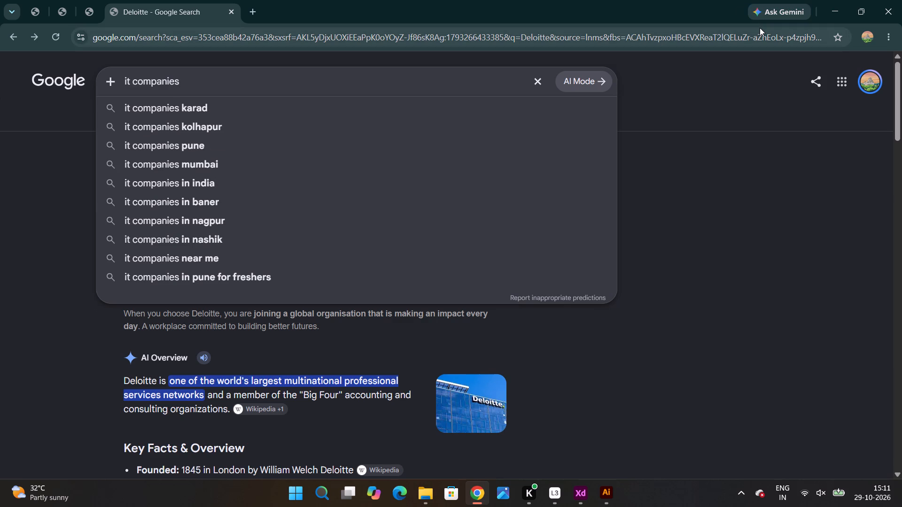
type("in")
key("space")
type("karad")
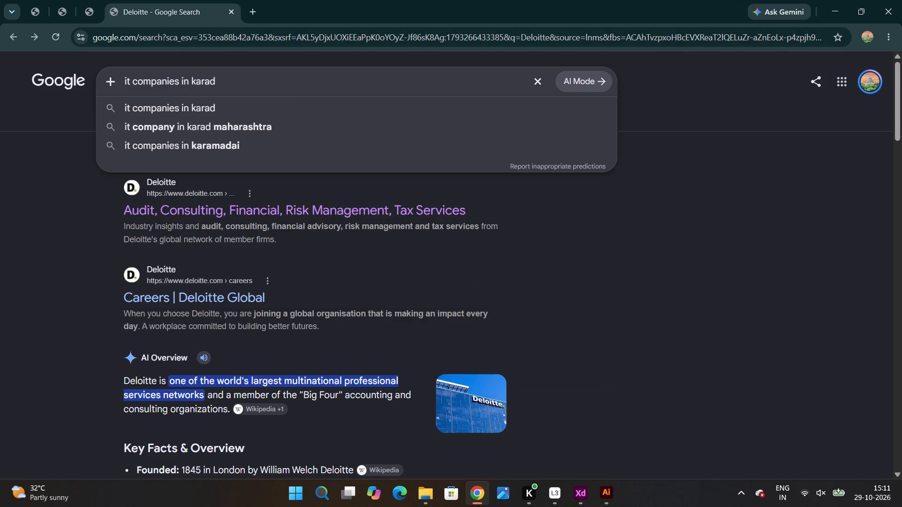
key("Return")
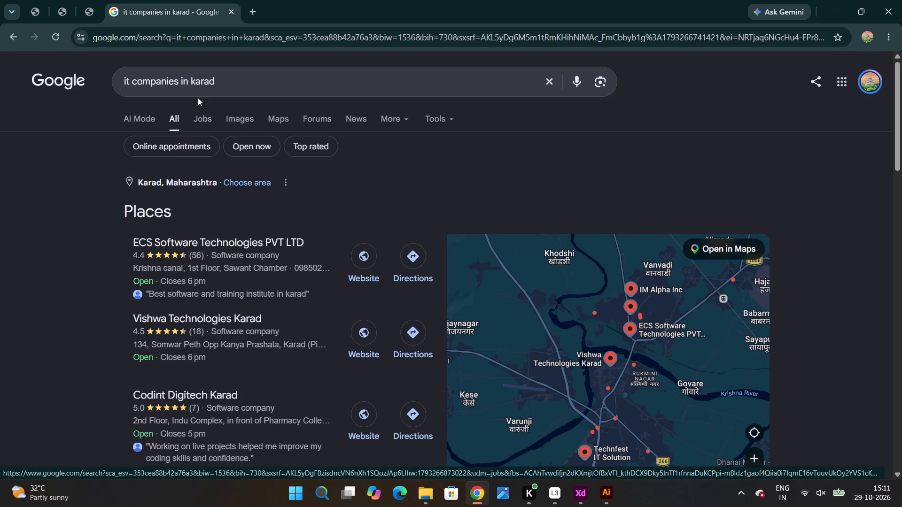
Replace the search with the suggested query "jayvik labs" and open the Jayvik Labs website from the results.
left_click(243, 80)
key("BackSpace")
key("BackSpace")
key("BackSpace")
key("BackSpace")
key("BackSpace")
key("BackSpace")
key("BackSpace")
key("BackSpace")
key("BackSpace")
key("BackSpace")
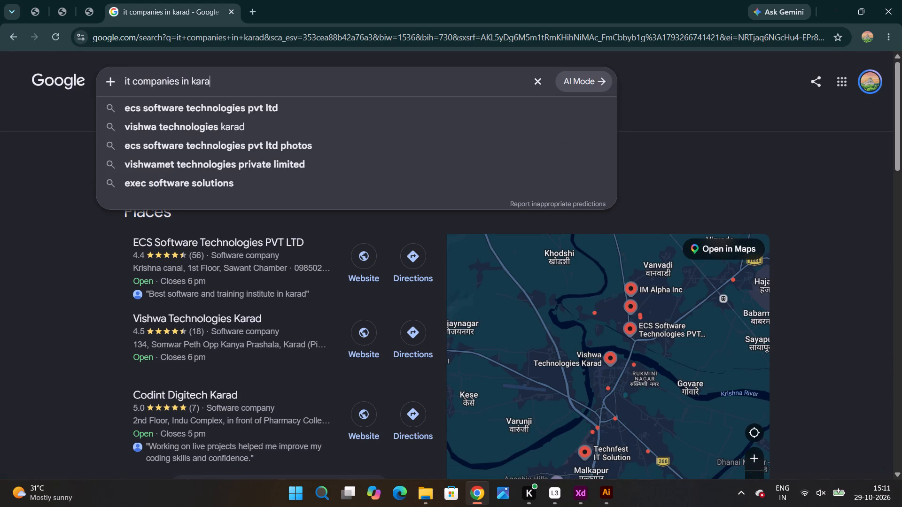
key("BackSpace")
key("BackSpace")
key("BackSpace")
key("BackSpace")
key("BackSpace")
key("BackSpace")
key("BackSpace")
key("BackSpace")
key("BackSpace")
key("BackSpace")
key("BackSpace")
key("BackSpace")
key("BackSpace")
key("BackSpace")
key("BackSpace")
key("BackSpace")
key("BackSpace")
key("BackSpace")
key("BackSpace")
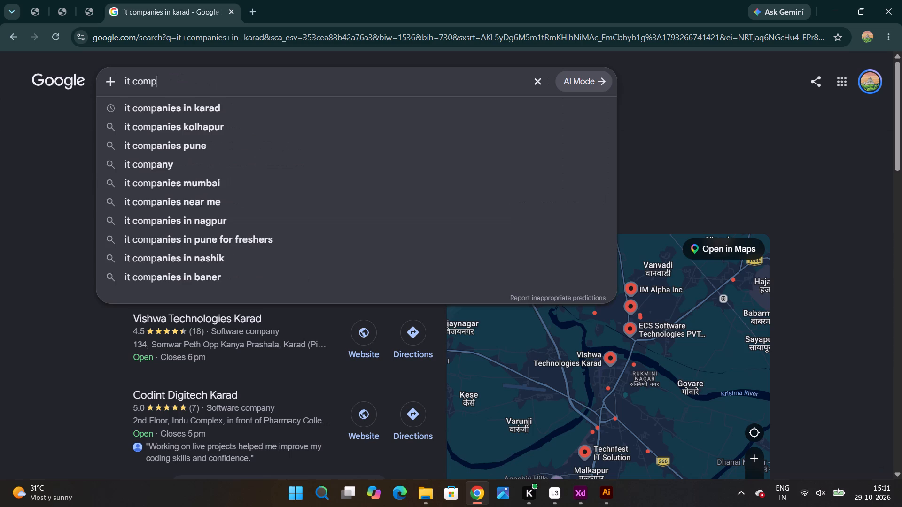
type("jay")
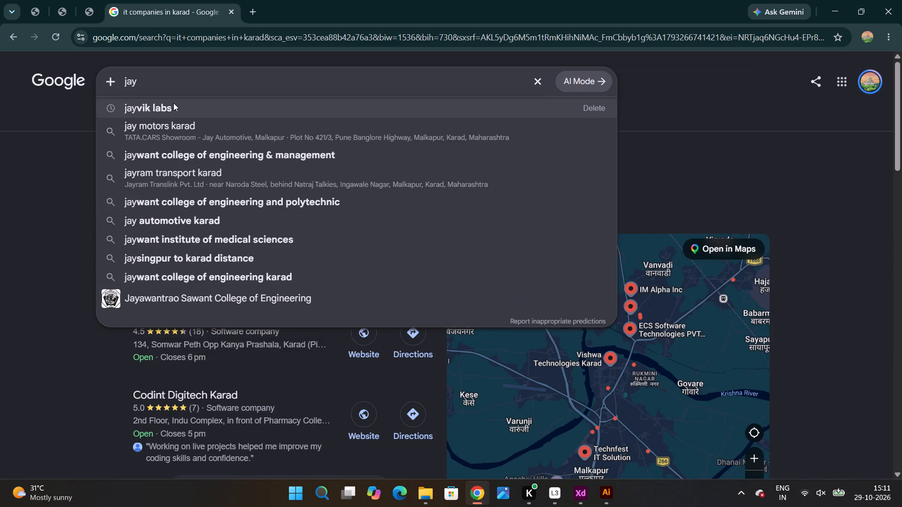
left_click(173, 103)
left_click(211, 185)
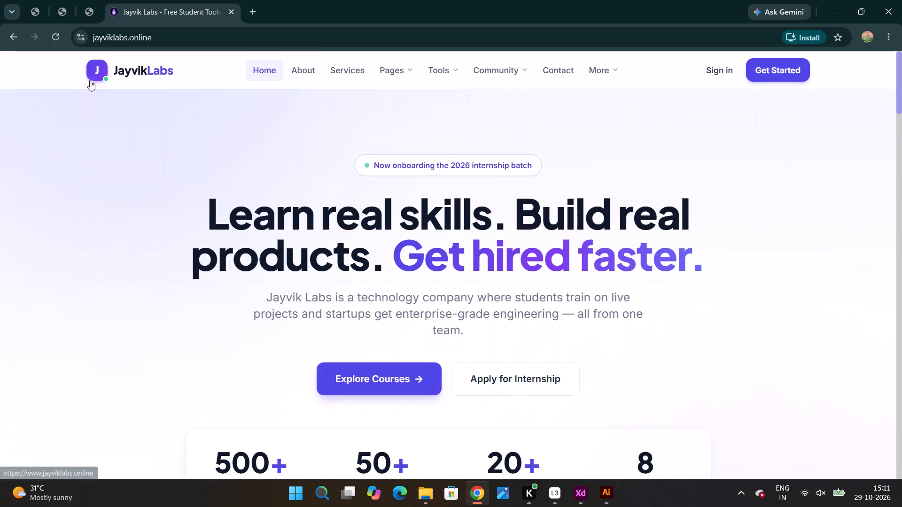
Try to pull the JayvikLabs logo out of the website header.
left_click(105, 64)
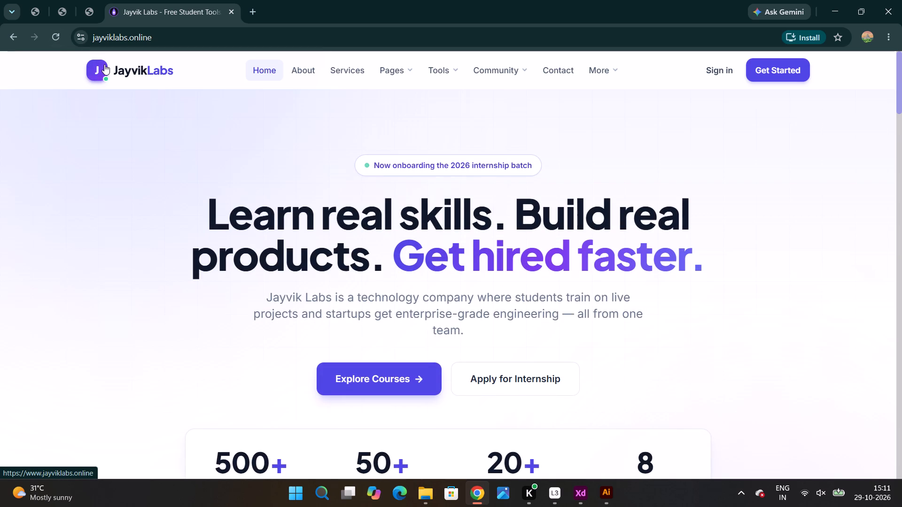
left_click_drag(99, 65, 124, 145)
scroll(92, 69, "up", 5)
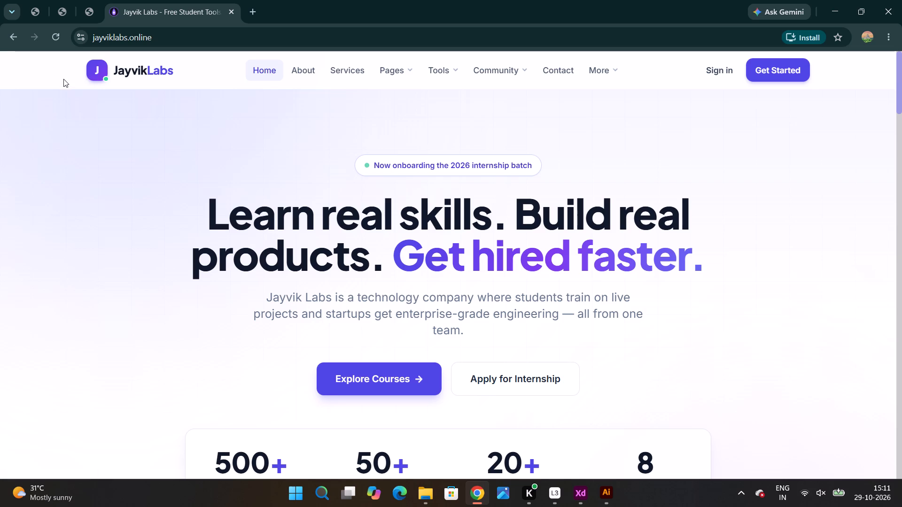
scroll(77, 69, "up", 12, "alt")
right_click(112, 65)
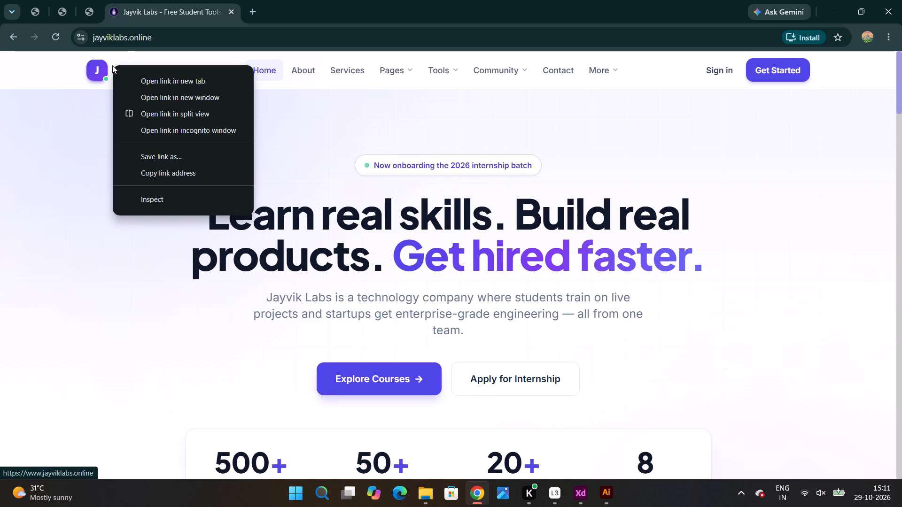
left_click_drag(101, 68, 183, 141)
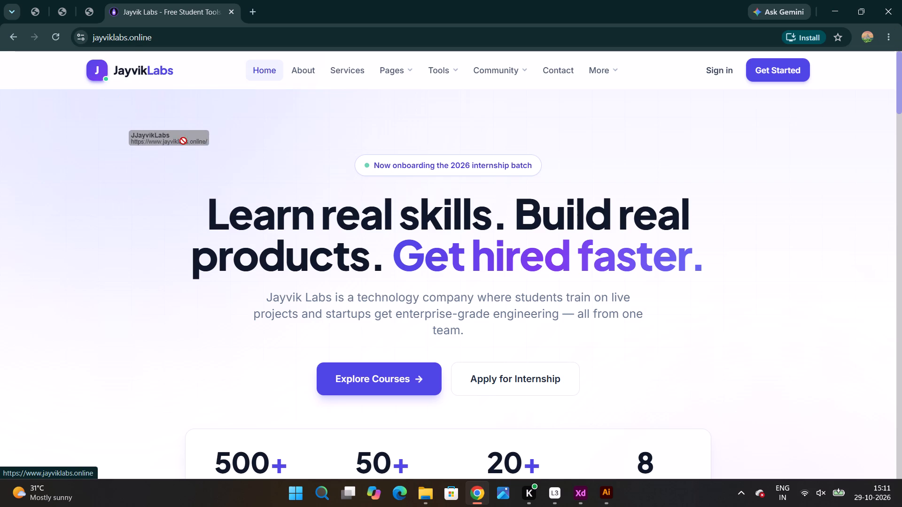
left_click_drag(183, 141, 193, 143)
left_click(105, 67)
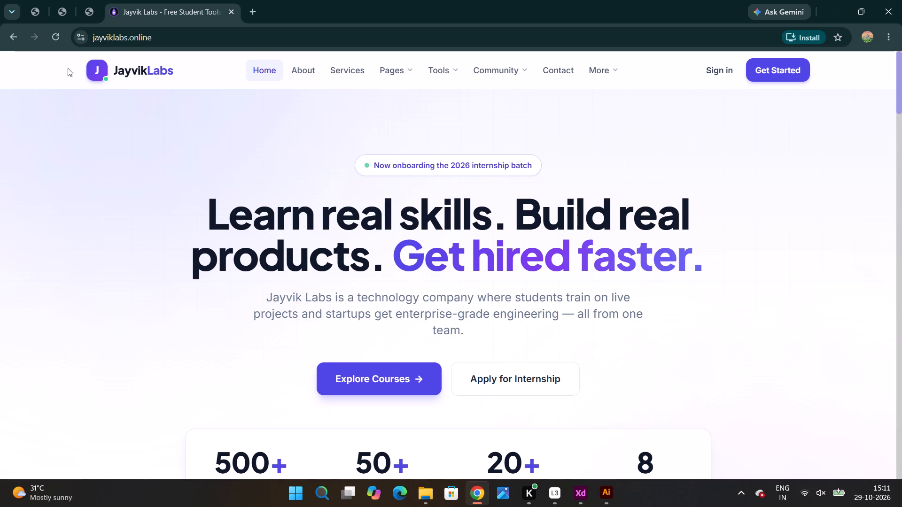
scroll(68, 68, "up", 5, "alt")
Capture a full-screen screenshot of the Jayvik Labs homepage with its header logo showing.
key("super+Print")
In File Explorer, move Screenshot (308) from the Screenshots folder to the UI UX folder, and open UI UX.
left_click(431, 498)
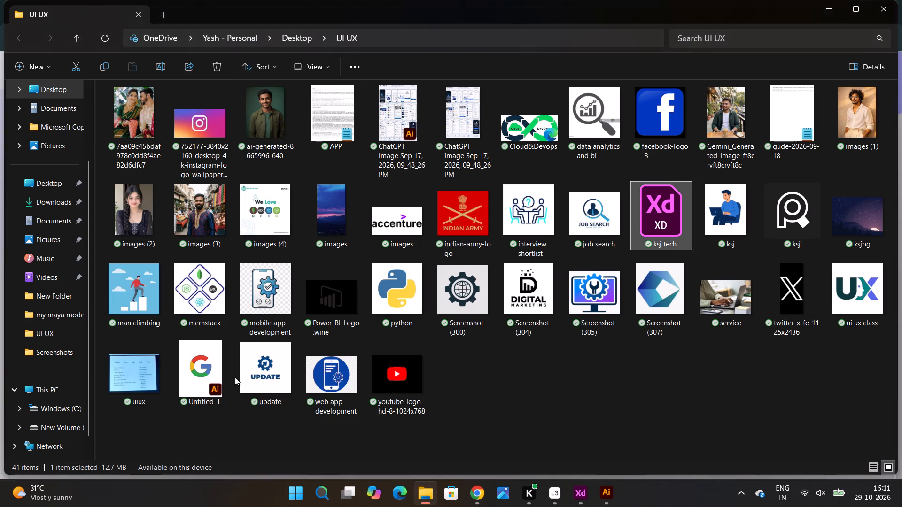
double_click(52, 354)
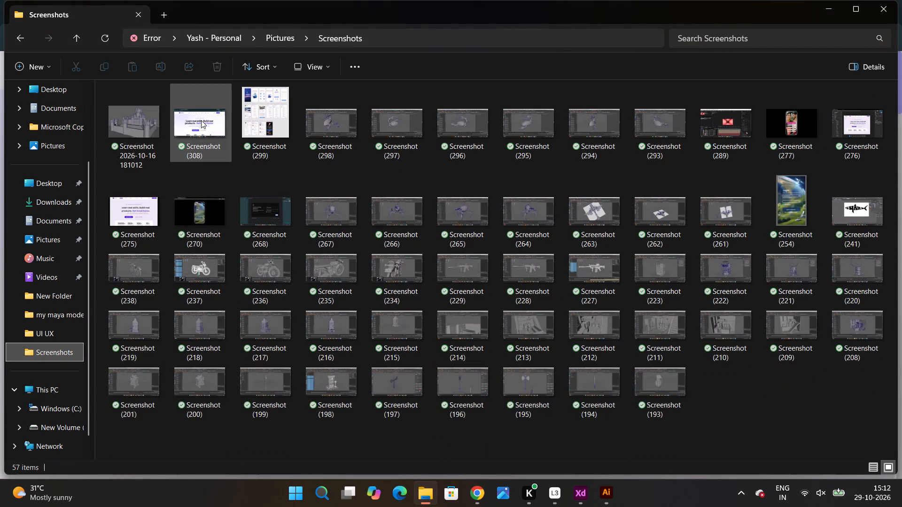
left_click(201, 120)
right_click(201, 120)
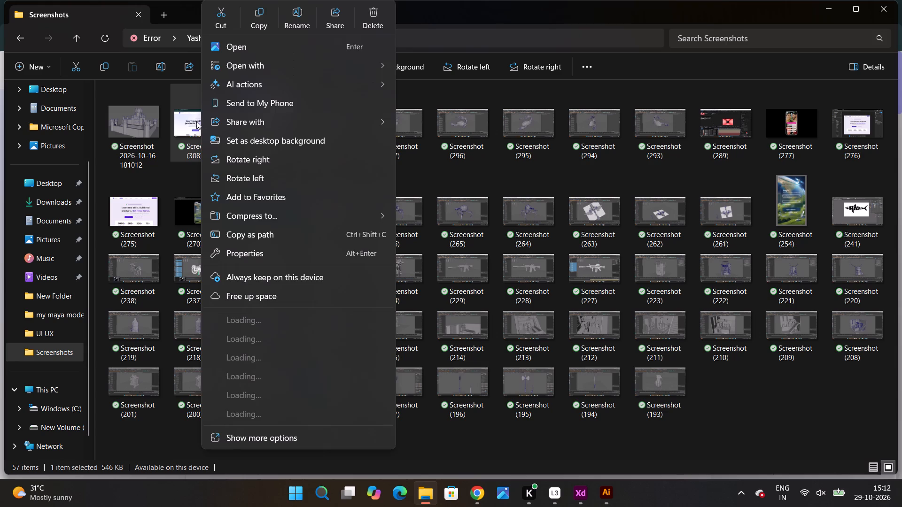
left_click(195, 122)
left_click_drag(196, 122, 66, 339)
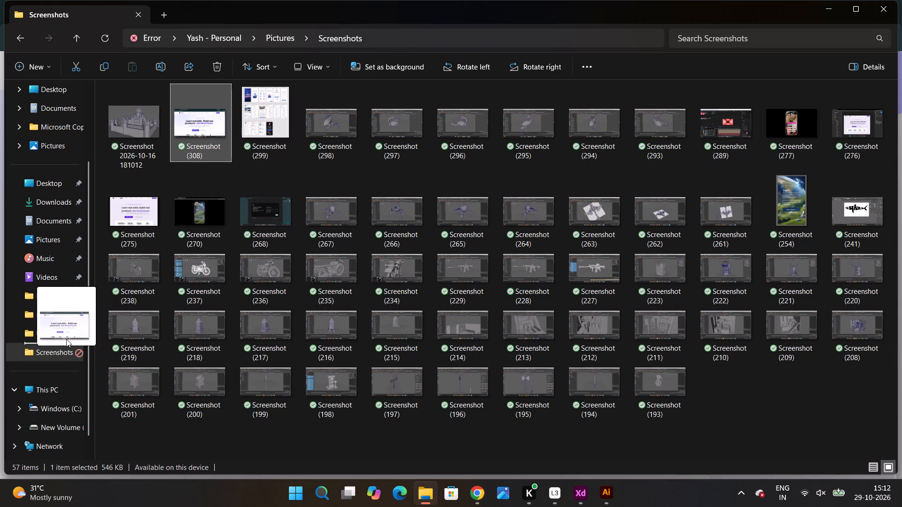
left_click_drag(66, 339, 66, 337)
double_click(66, 337)
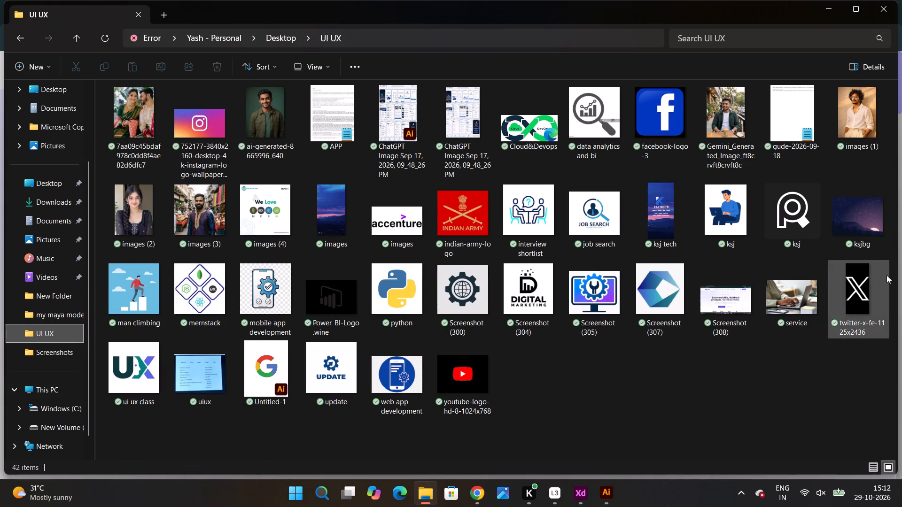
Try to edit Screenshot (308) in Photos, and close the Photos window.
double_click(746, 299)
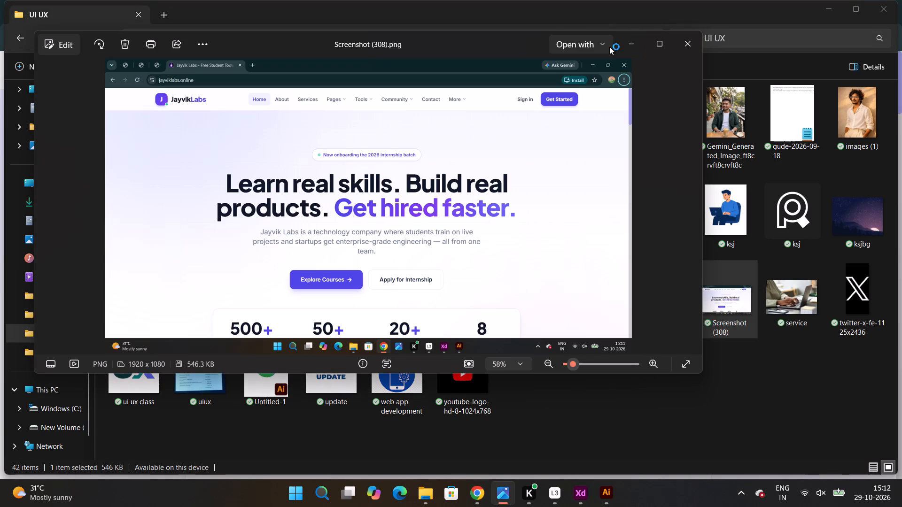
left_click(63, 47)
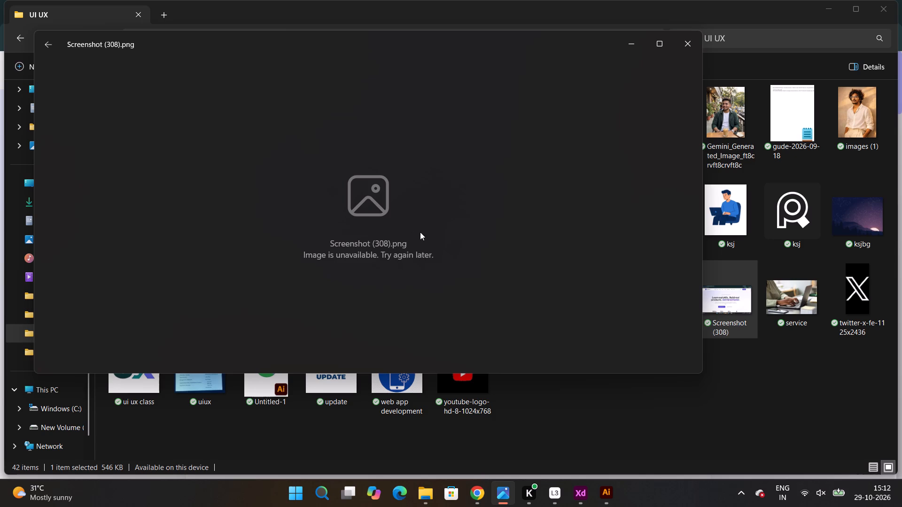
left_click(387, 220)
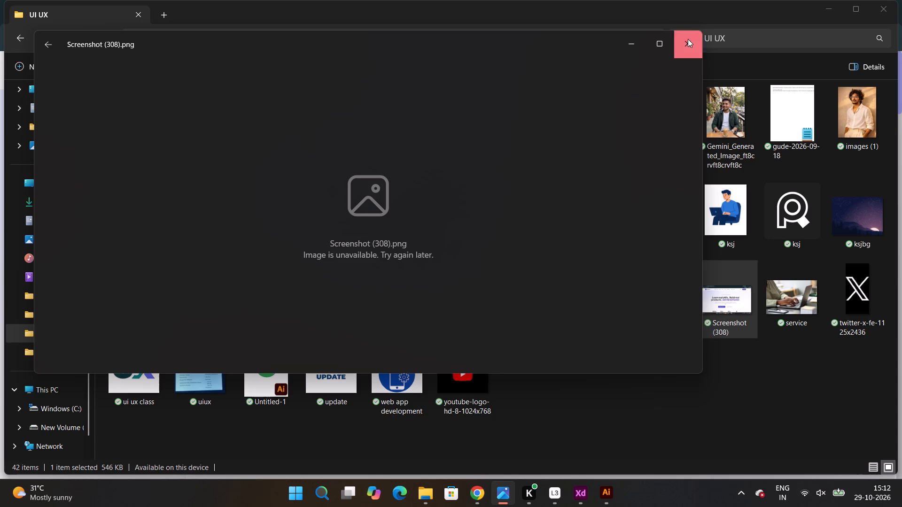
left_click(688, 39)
Reopen Screenshot (308) for editing in Photos and narrow the crop to about 394 pixels wide around the JayvikLabs logo.
right_click(722, 288)
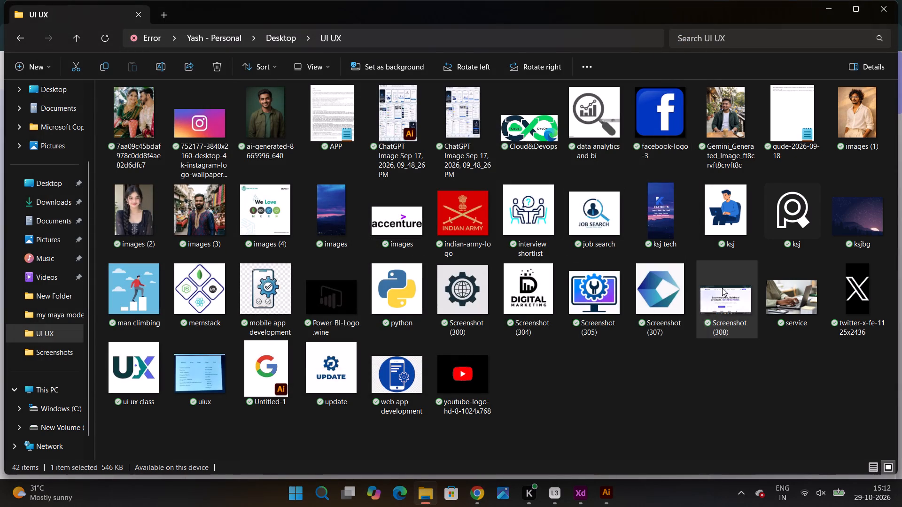
left_click(588, 50)
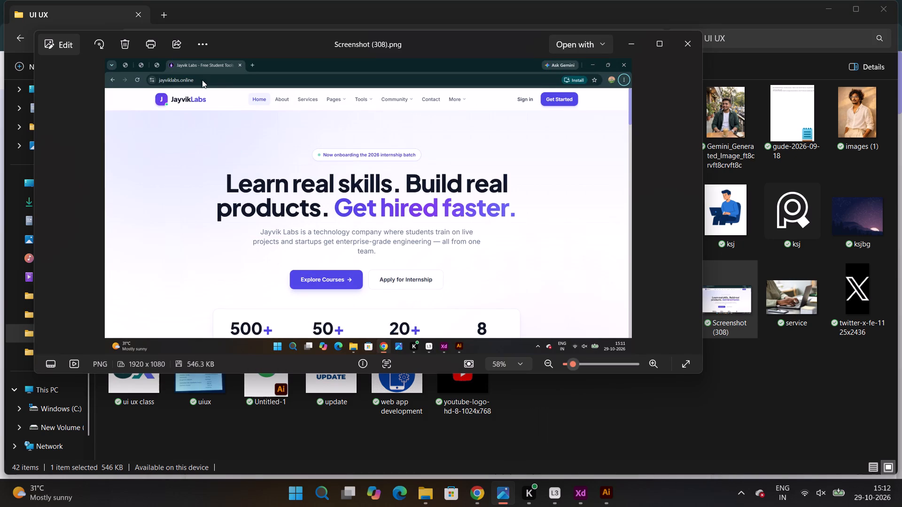
left_click(64, 43)
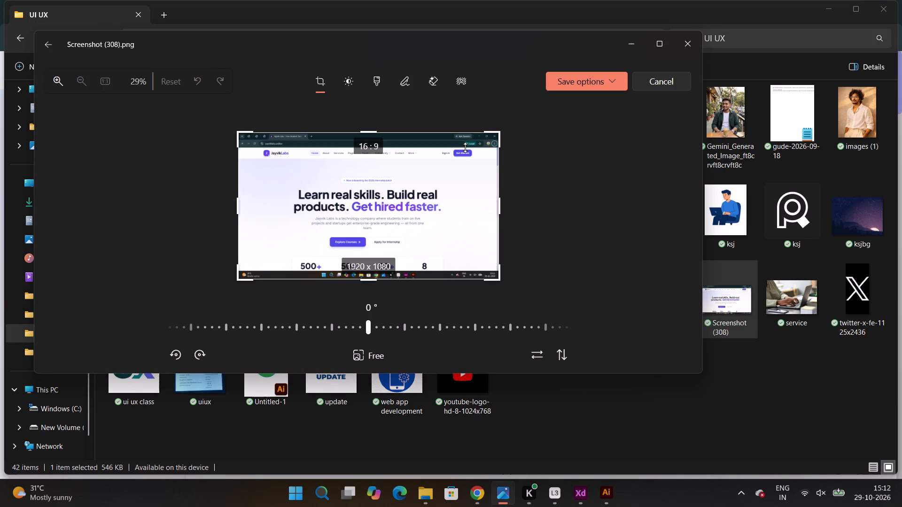
left_click_drag(239, 196, 257, 202)
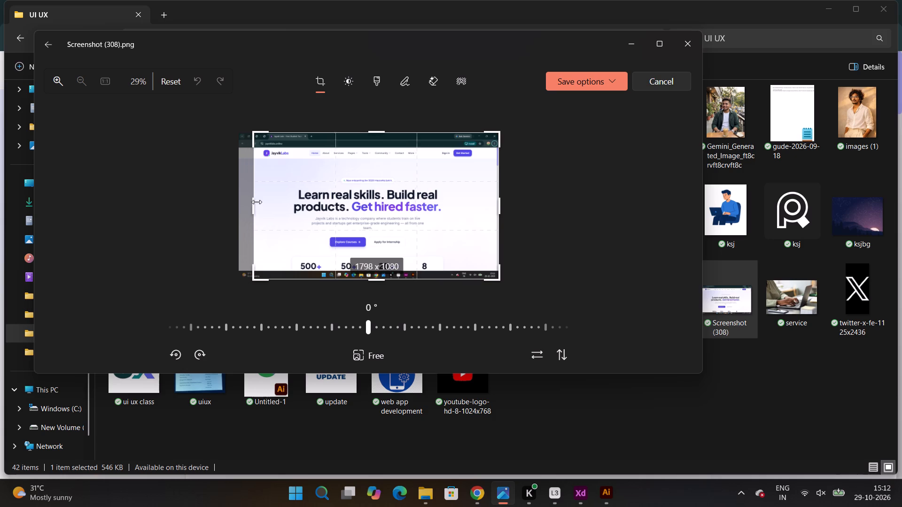
left_click_drag(257, 202, 260, 202)
left_click_drag(490, 194, 372, 203)
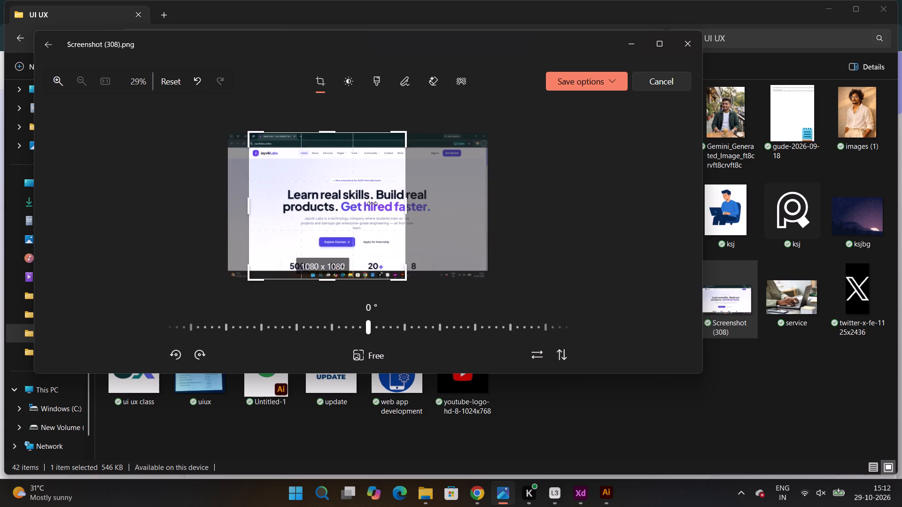
left_click_drag(372, 203, 261, 182)
left_click_drag(363, 154, 381, 184)
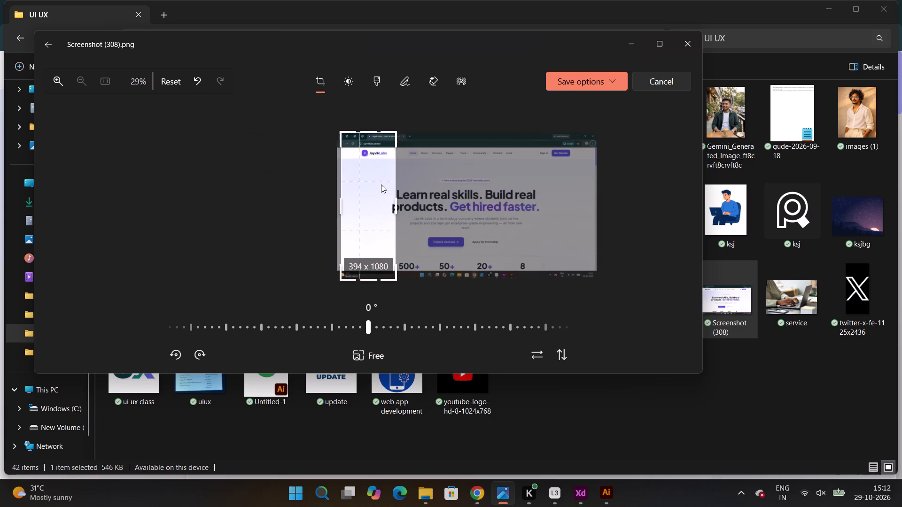
left_click_drag(381, 184, 374, 183)
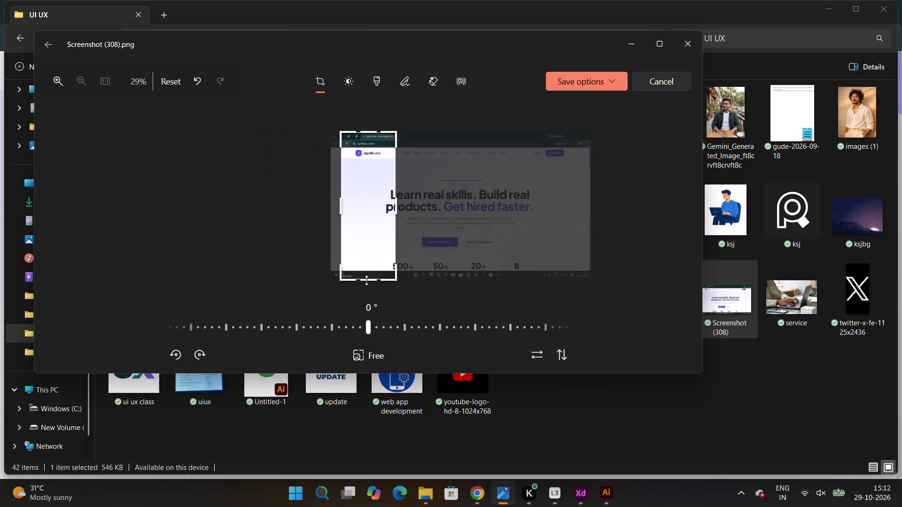
Reduce the crop height to about 117 pixels, keeping the JayvikLabs header logo inside the frame.
left_click_drag(366, 280, 351, 153)
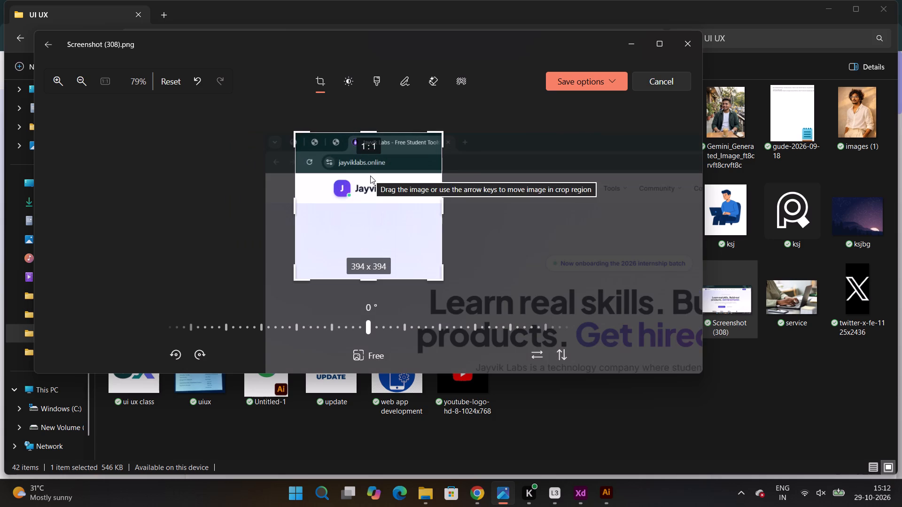
left_click_drag(370, 186, 370, 199)
left_click_drag(362, 187, 362, 202)
left_click(342, 190)
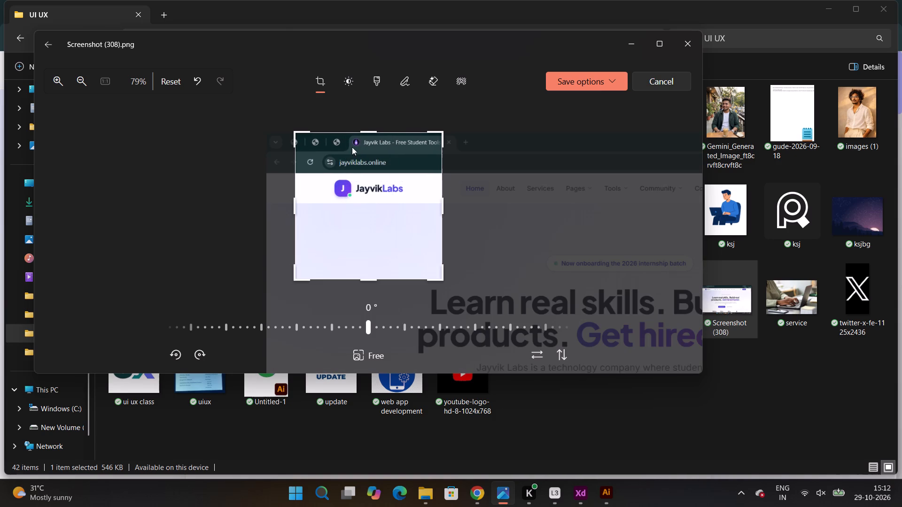
left_click_drag(366, 133, 365, 170)
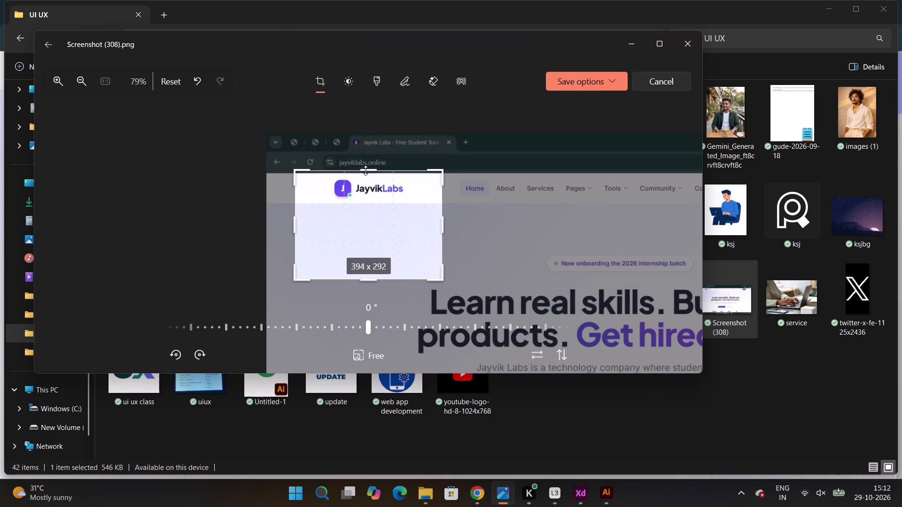
left_click_drag(365, 170, 366, 166)
left_click_drag(366, 280, 376, 177)
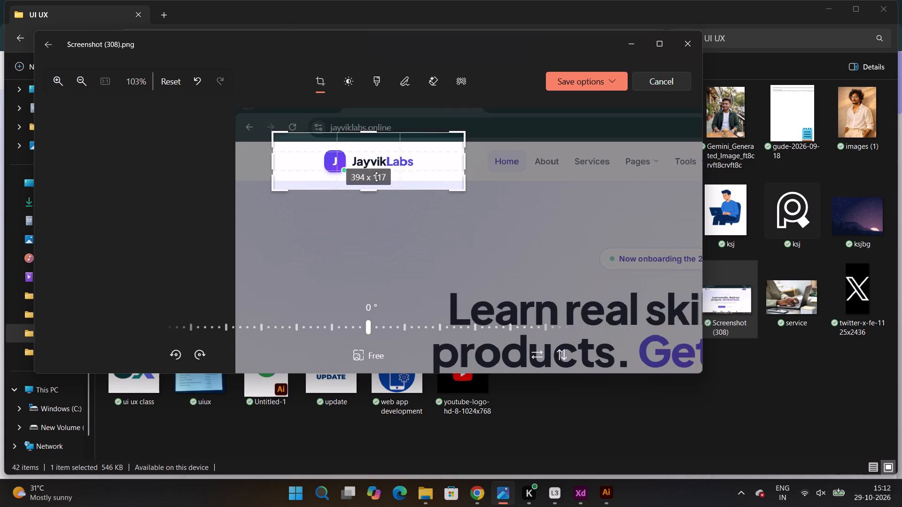
left_click_drag(376, 177, 380, 165)
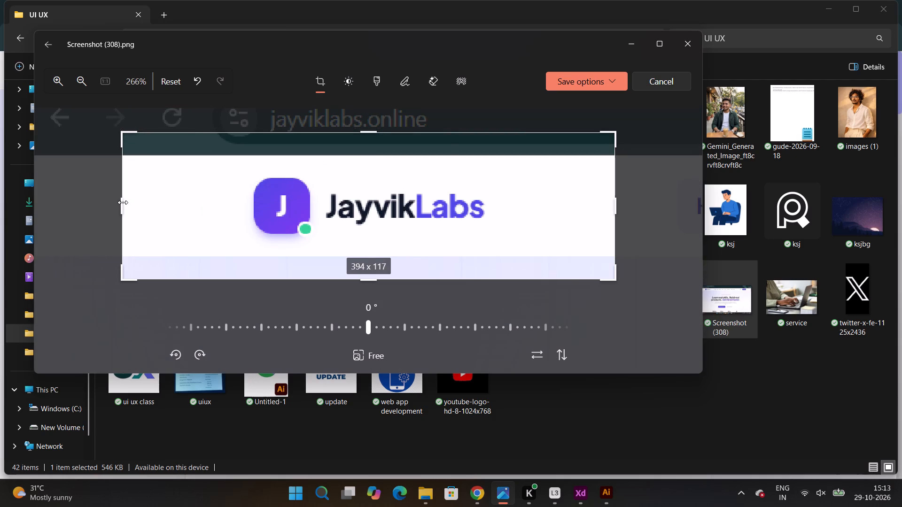
Tighten the crop around the JayvikLabs logo on all sides to about 274 x 62 pixels, excluding the browser bar.
left_click_drag(123, 202, 210, 221)
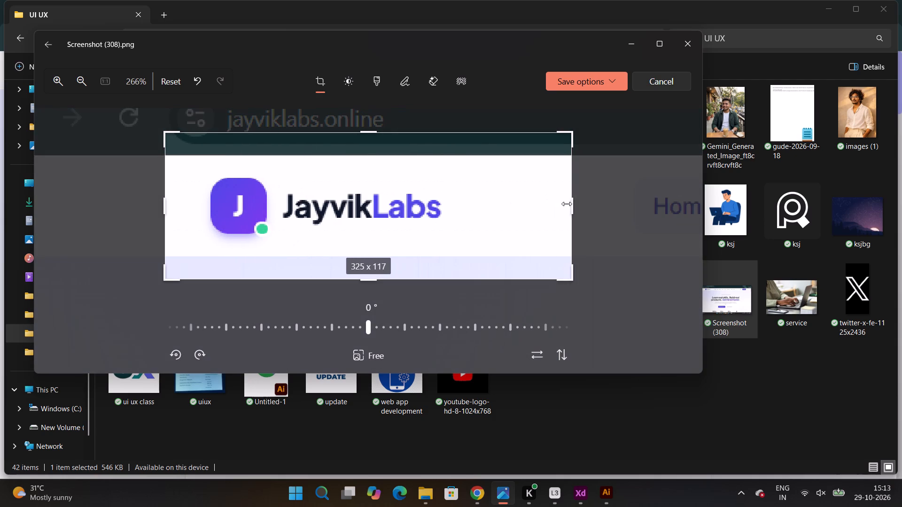
left_click_drag(570, 205, 506, 228)
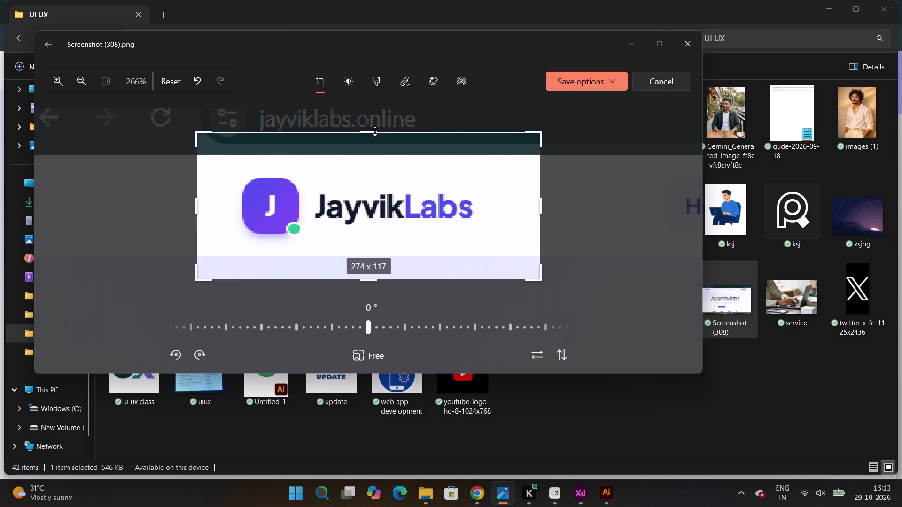
left_click_drag(375, 131, 383, 164)
left_click_drag(380, 278, 379, 255)
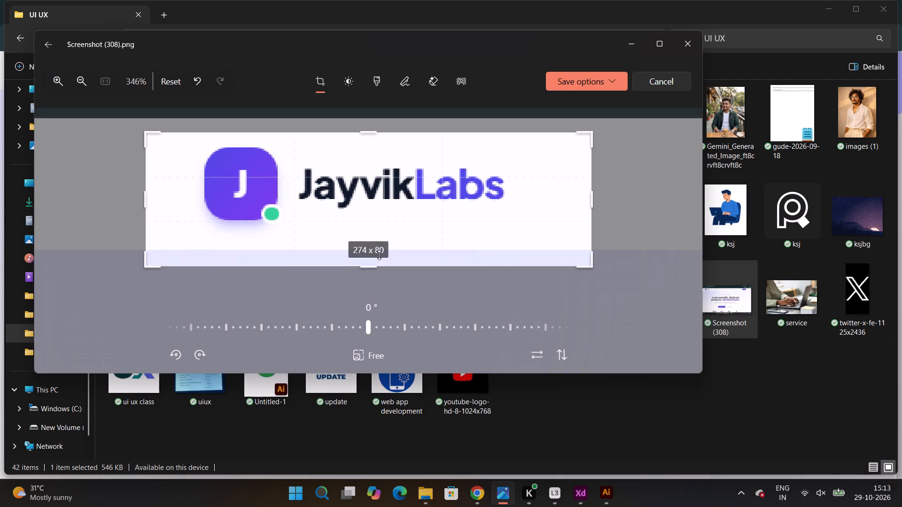
left_click_drag(379, 255, 386, 233)
Open the save options for the cropped JayvikLabs logo image.
left_click(566, 81)
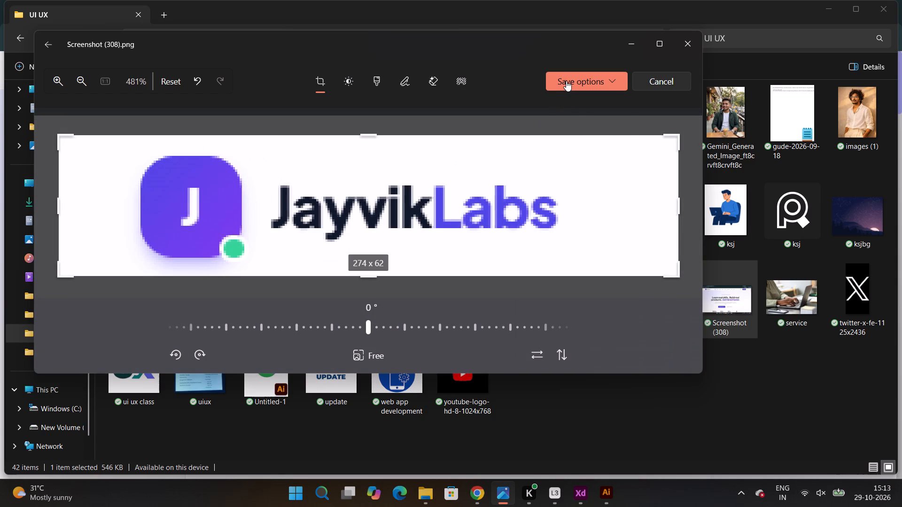
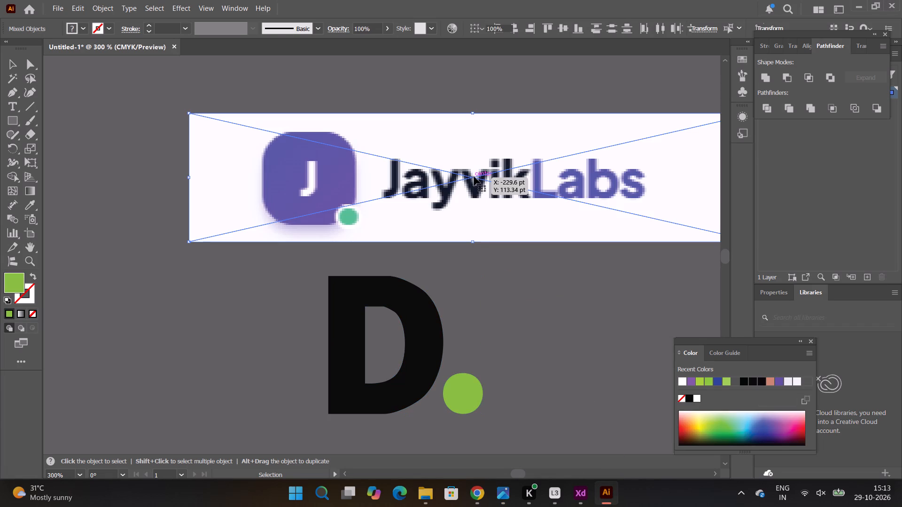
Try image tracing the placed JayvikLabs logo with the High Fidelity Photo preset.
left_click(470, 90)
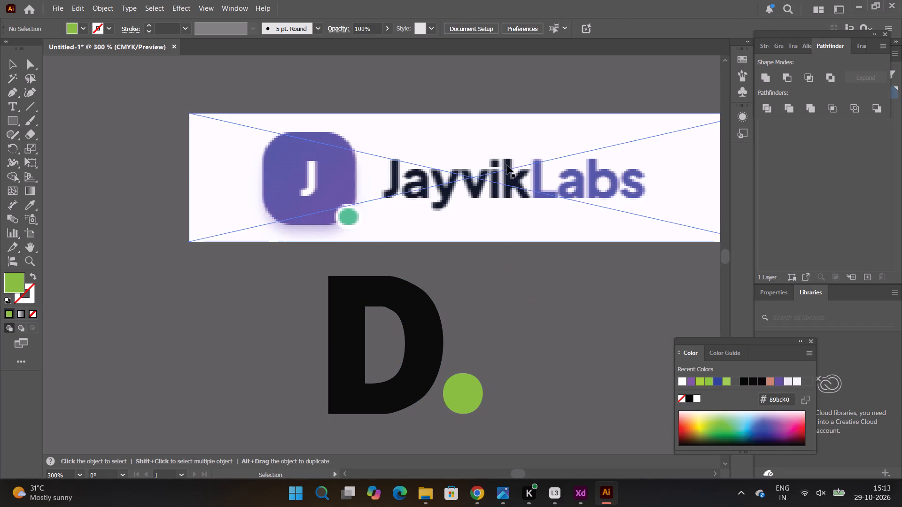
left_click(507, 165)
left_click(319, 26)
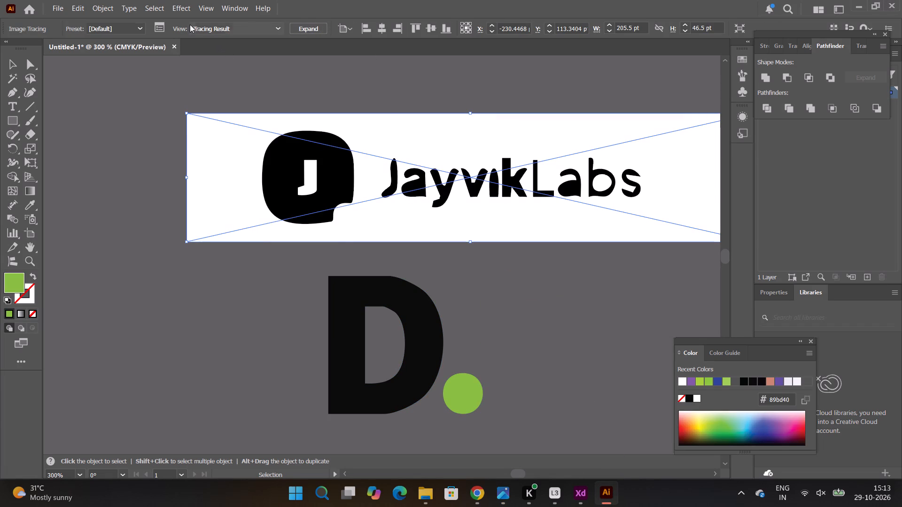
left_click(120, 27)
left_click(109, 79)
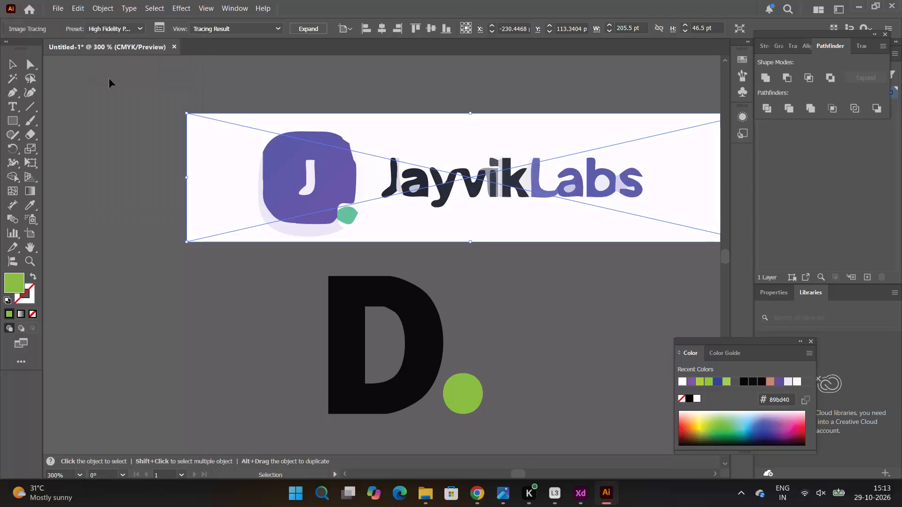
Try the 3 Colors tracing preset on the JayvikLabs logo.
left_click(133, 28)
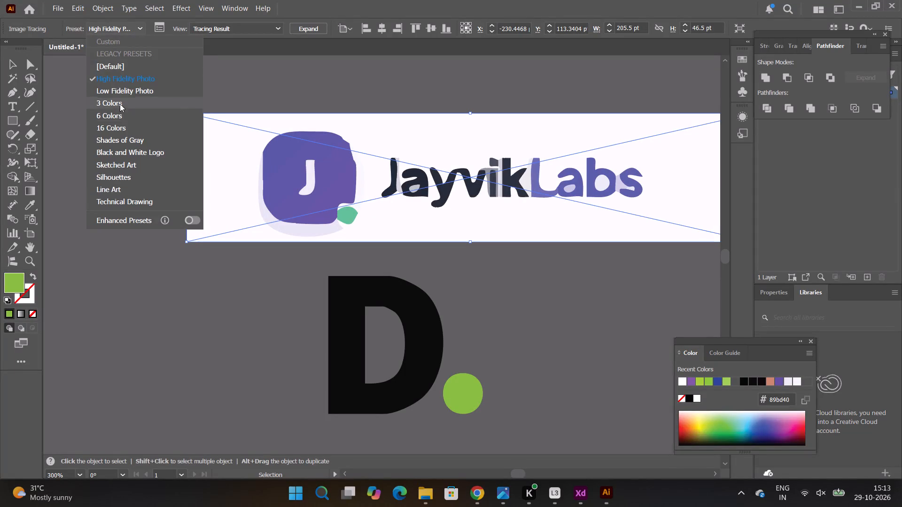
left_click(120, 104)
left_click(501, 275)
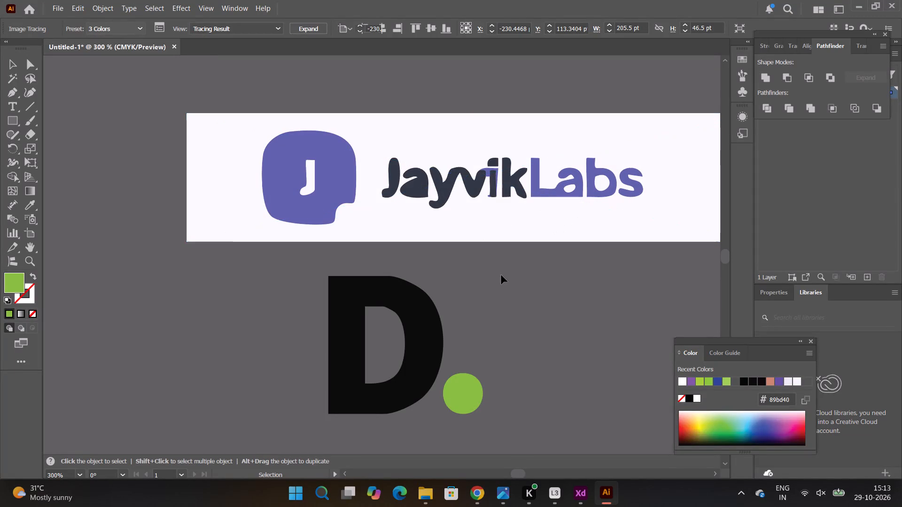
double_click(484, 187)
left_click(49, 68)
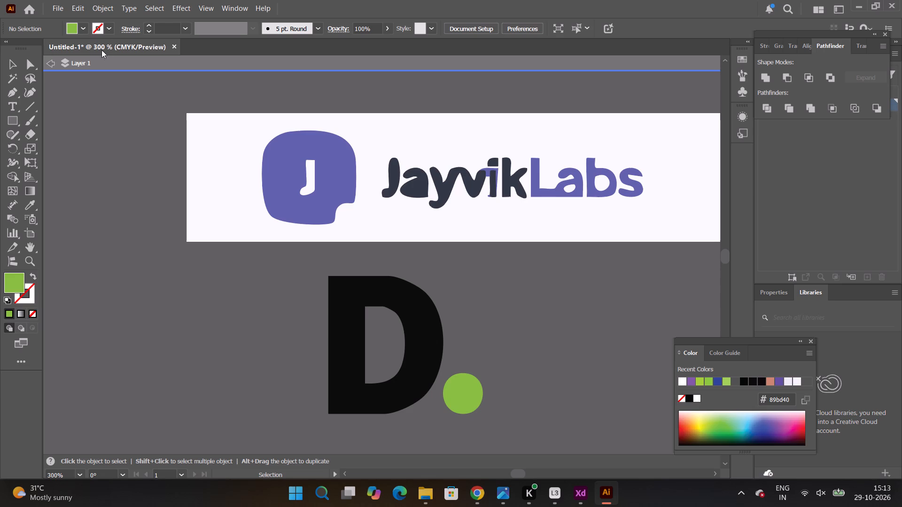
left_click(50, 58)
Delete the traced JayvikLabs logo above the D logo.
left_click(316, 179)
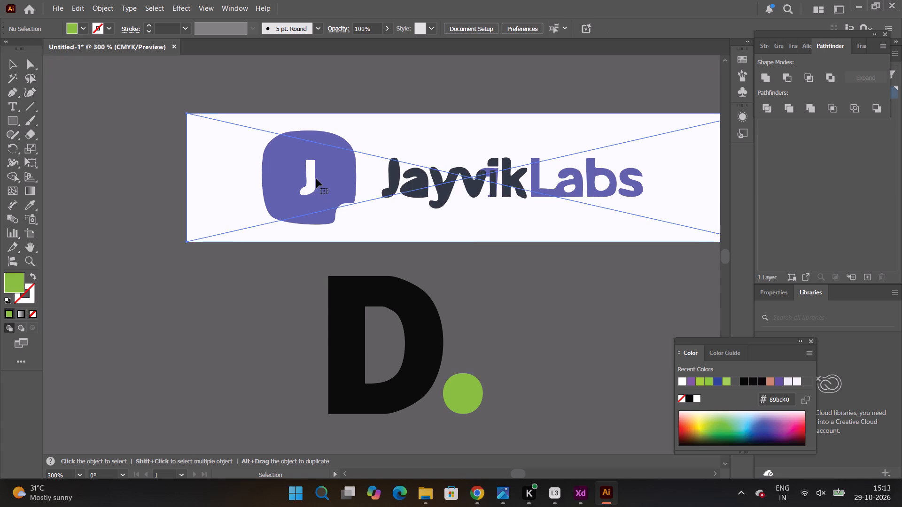
key("Delete")
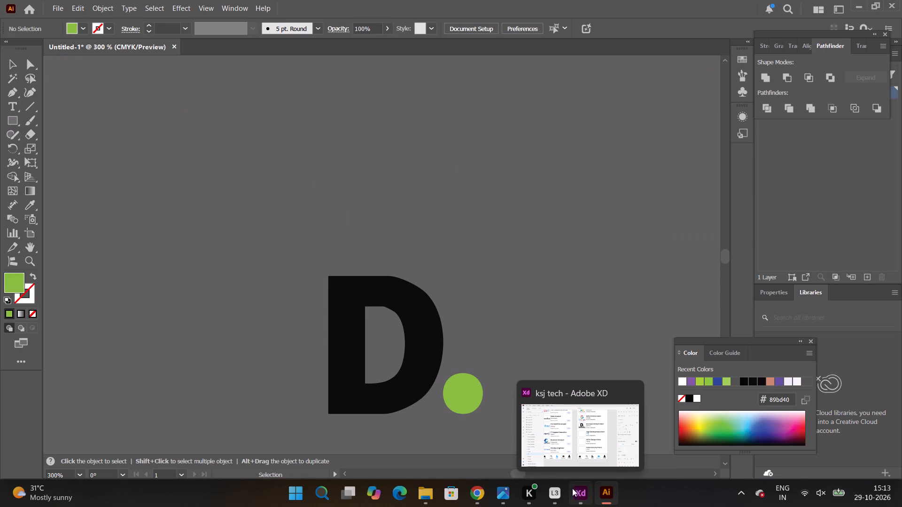
Switch to the Jayvik Labs website in Chrome.
left_click(482, 493)
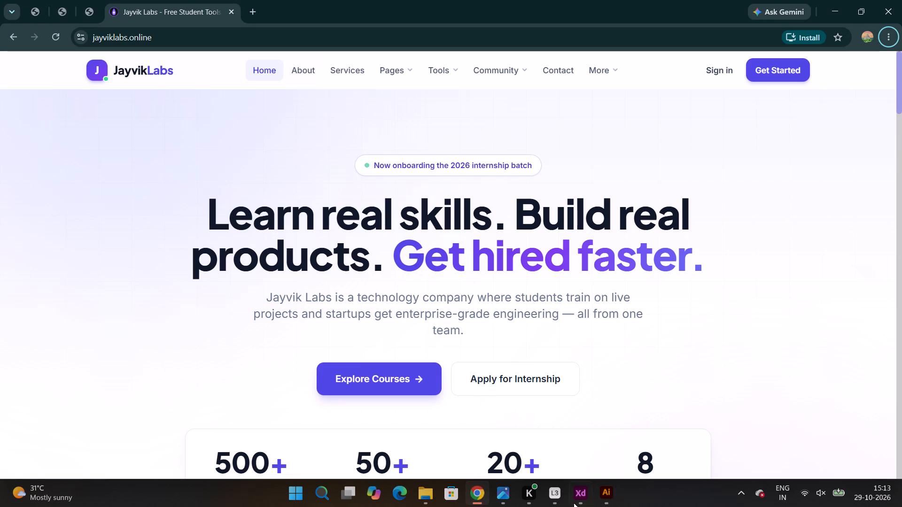